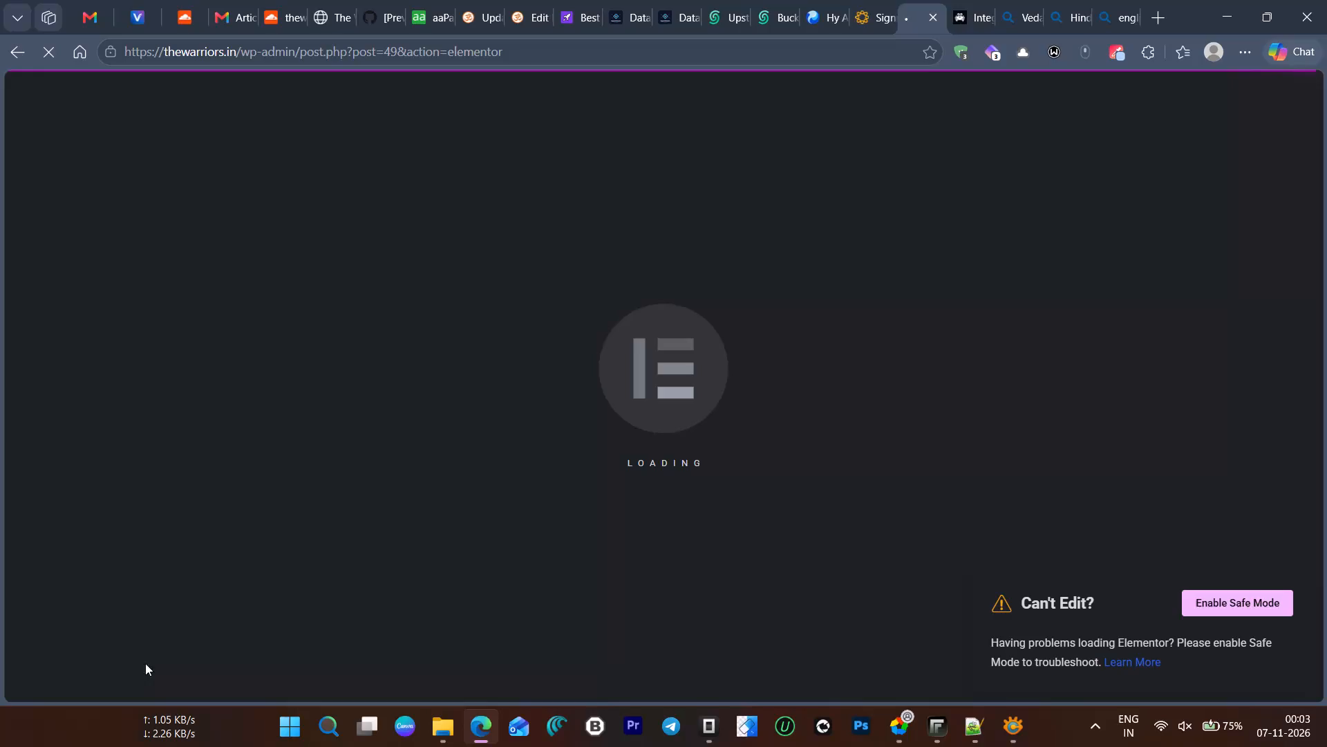
Close the browser tab with the Elementor editor that is still loading.
{"action": "left_click", "coordinate": [406, 486]}
{"action": "left_click", "coordinate": [933, 16]}
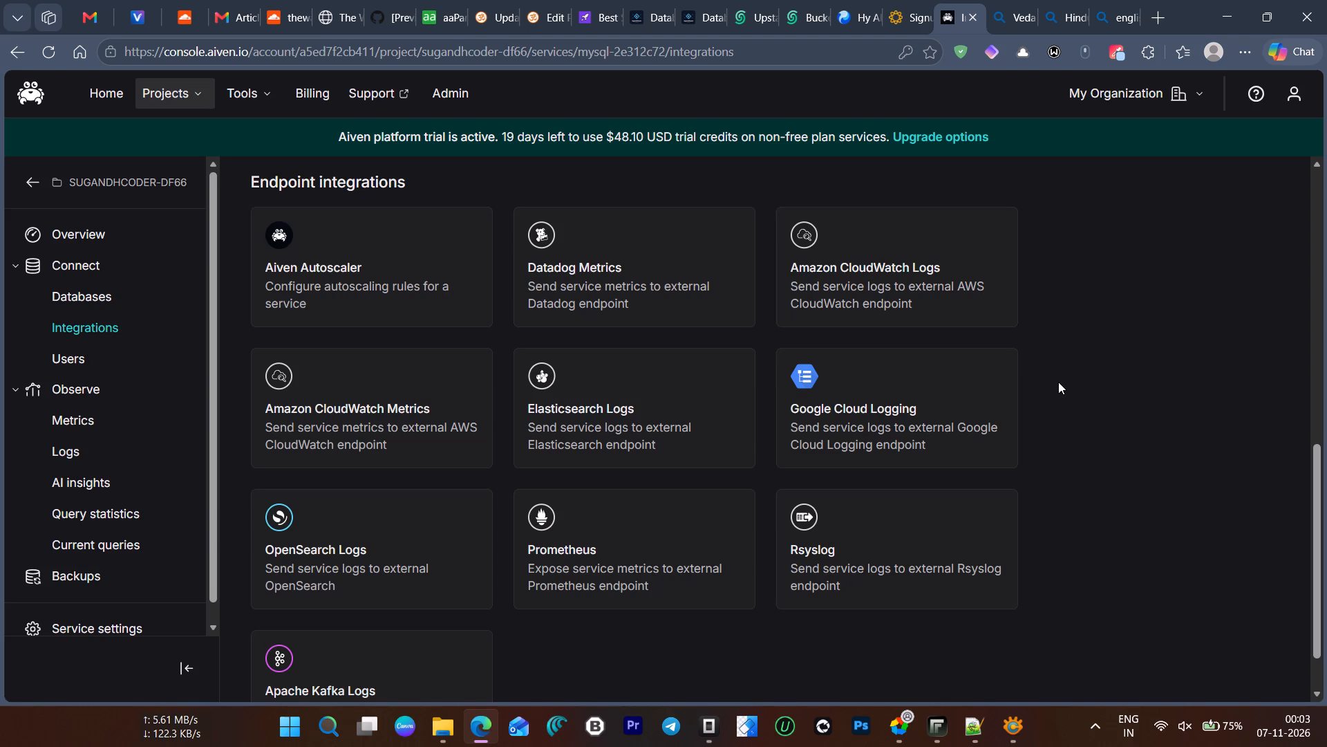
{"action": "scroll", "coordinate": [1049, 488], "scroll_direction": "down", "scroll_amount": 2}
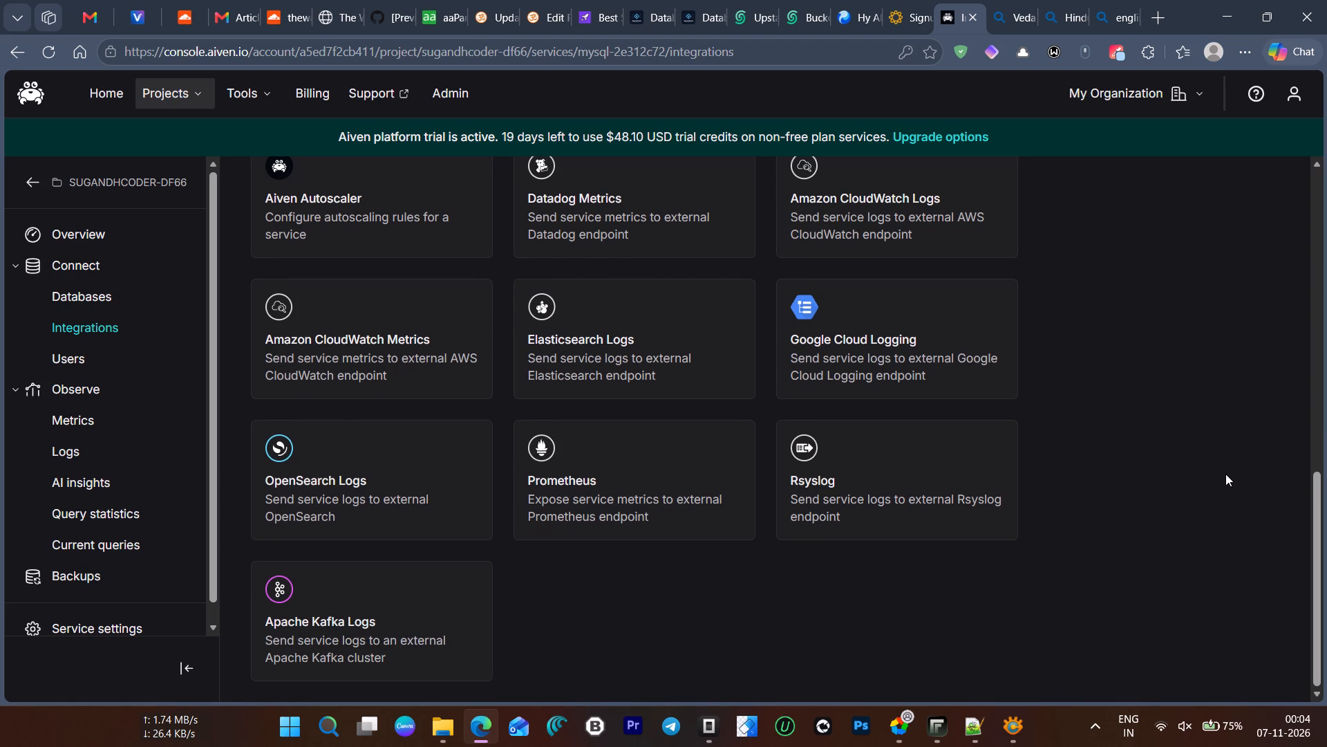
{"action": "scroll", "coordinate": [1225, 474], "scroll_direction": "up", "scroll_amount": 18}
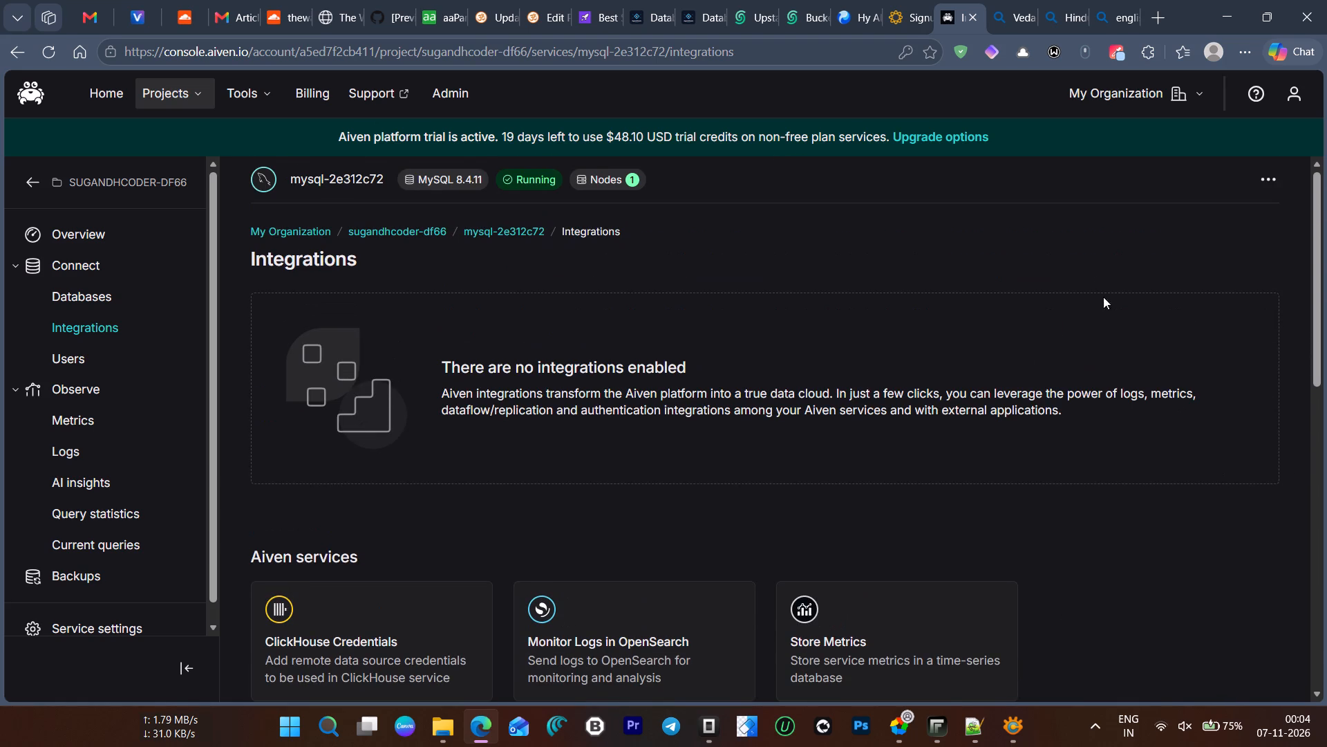
Switch to the Upstash console tab and examine the PDF folder's files in the ancient-books Blob bucket.
{"action": "left_click", "coordinate": [804, 0]}
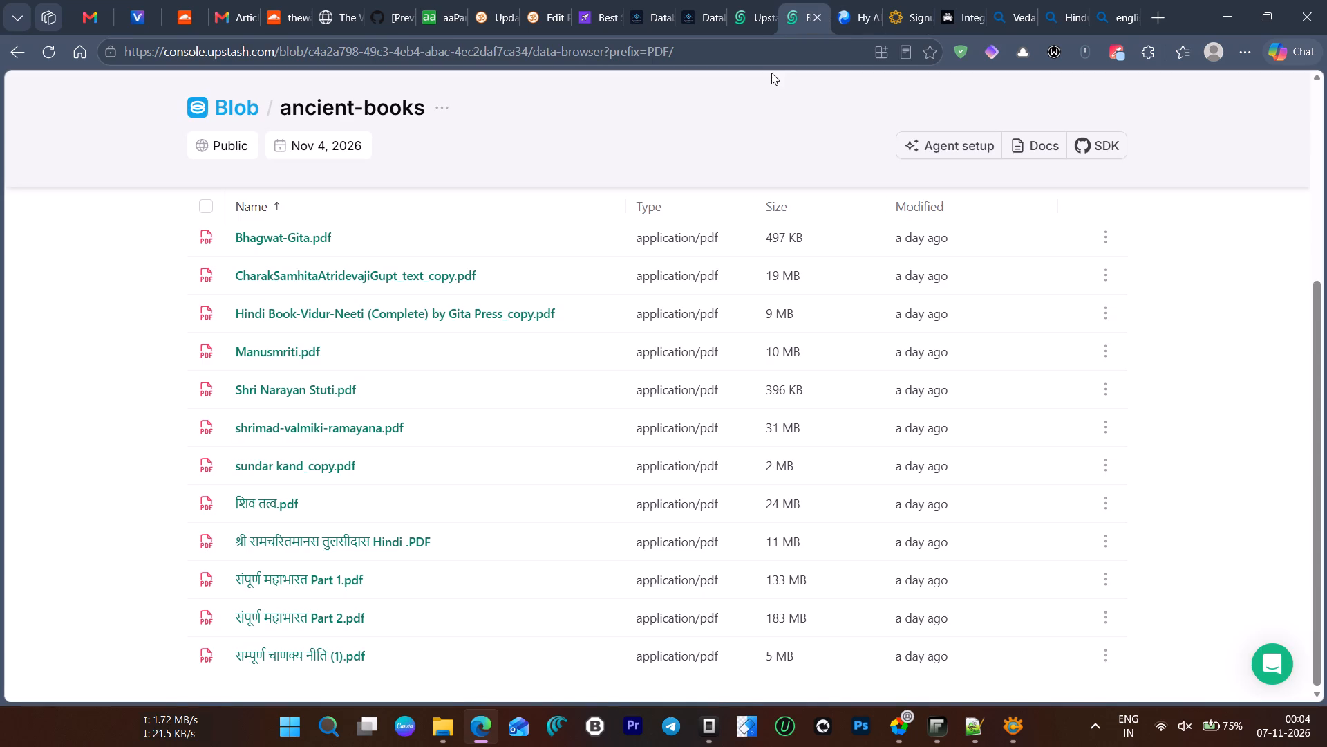
{"action": "scroll", "coordinate": [740, 111], "scroll_direction": "up", "scroll_amount": 6}
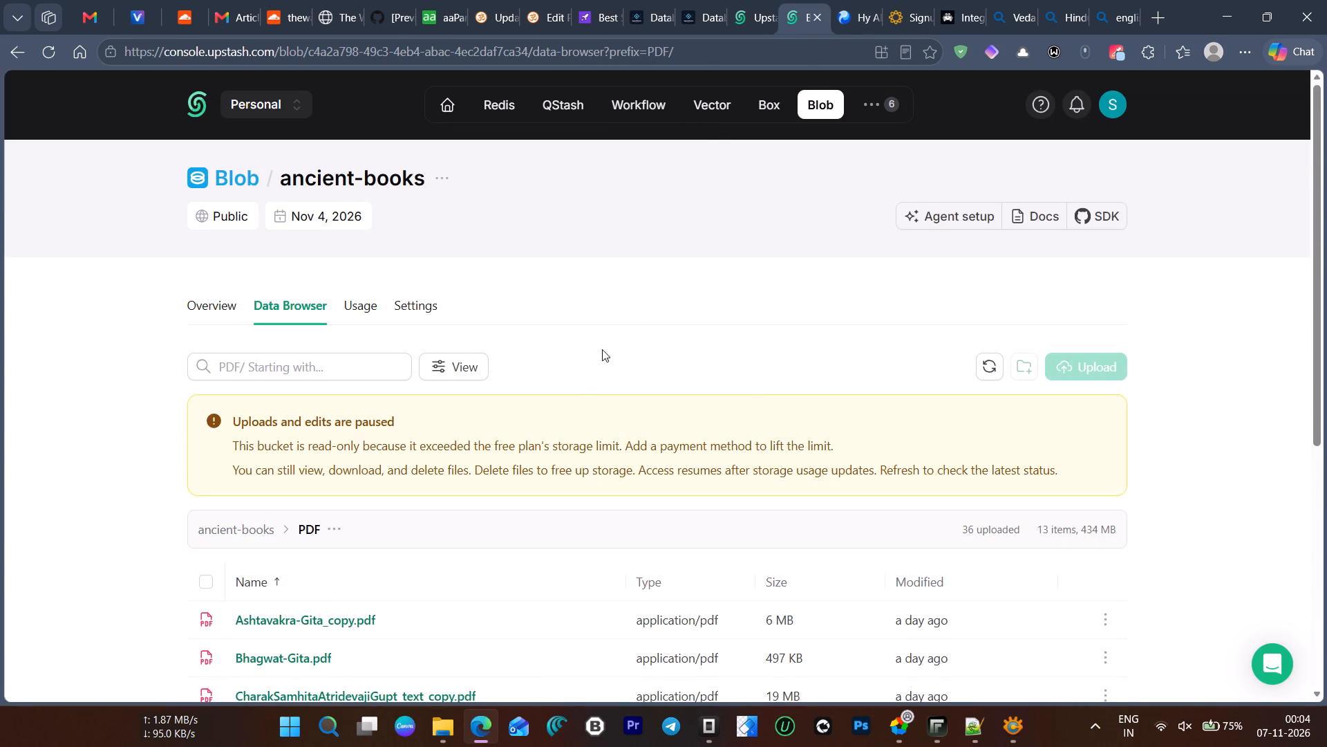
{"action": "scroll", "coordinate": [557, 373], "scroll_direction": "down", "scroll_amount": 1}
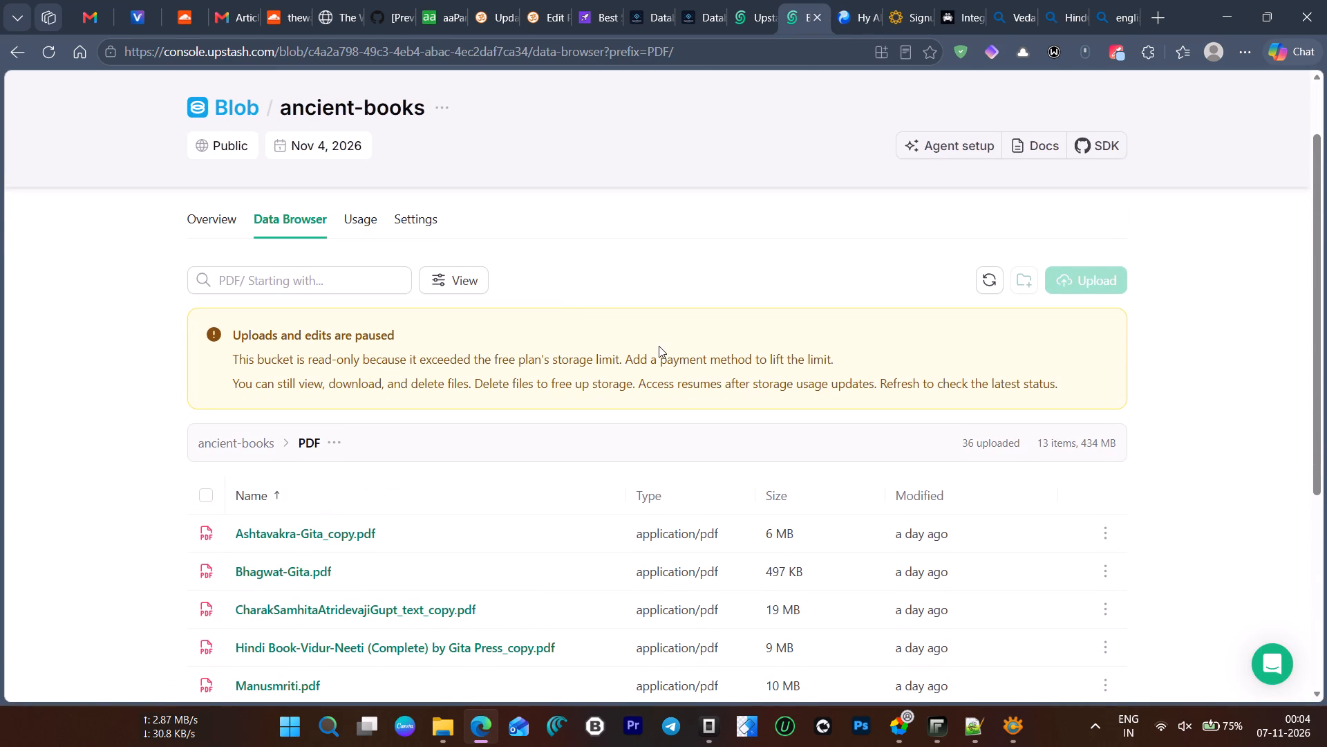
{"action": "scroll", "coordinate": [657, 340], "scroll_direction": "down", "scroll_amount": 3}
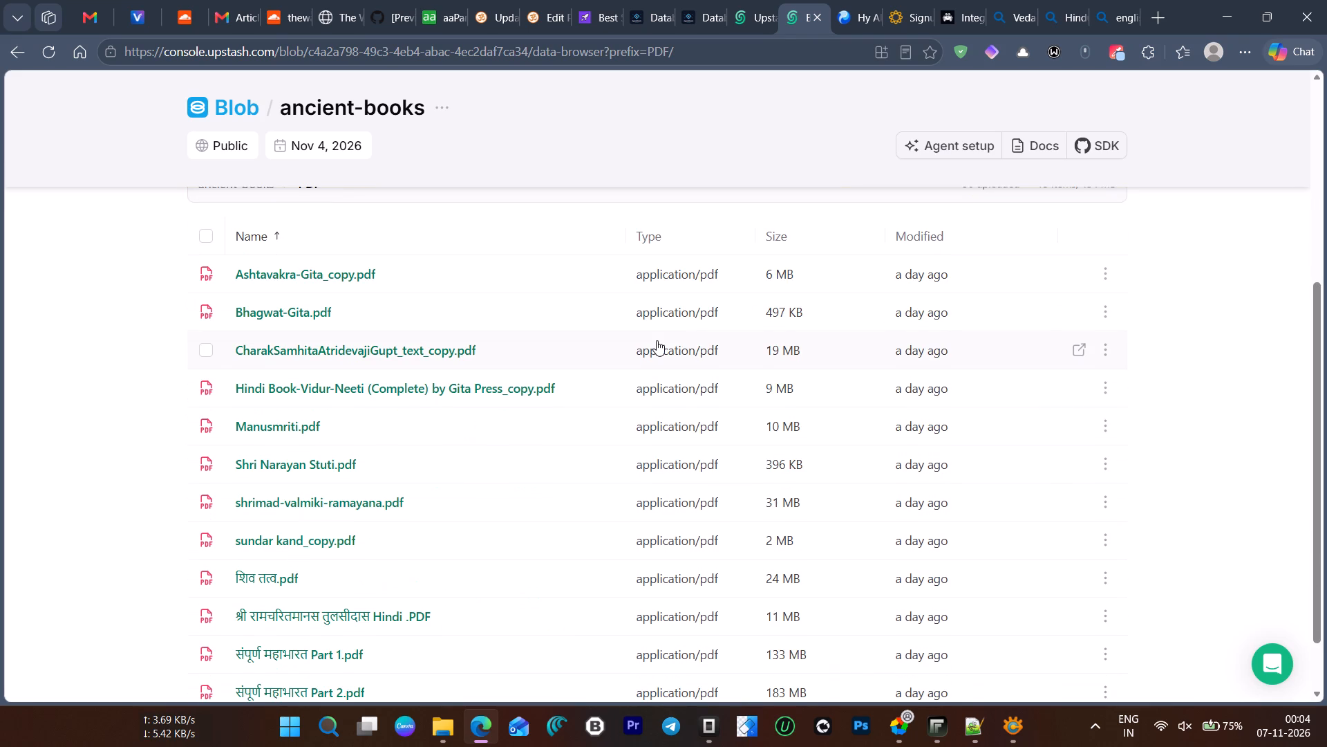
{"action": "scroll", "coordinate": [657, 340], "scroll_direction": "up", "scroll_amount": 5}
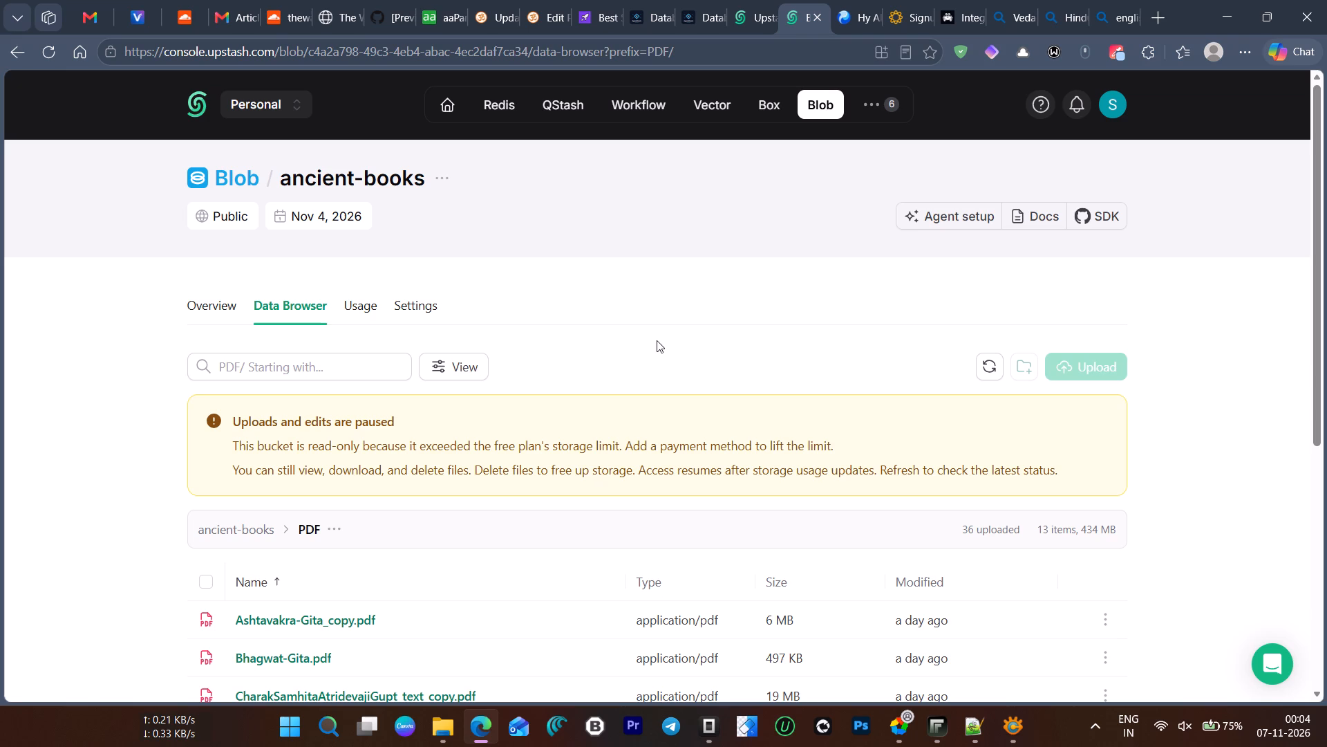
{"action": "scroll", "coordinate": [656, 340], "scroll_direction": "down", "scroll_amount": 2}
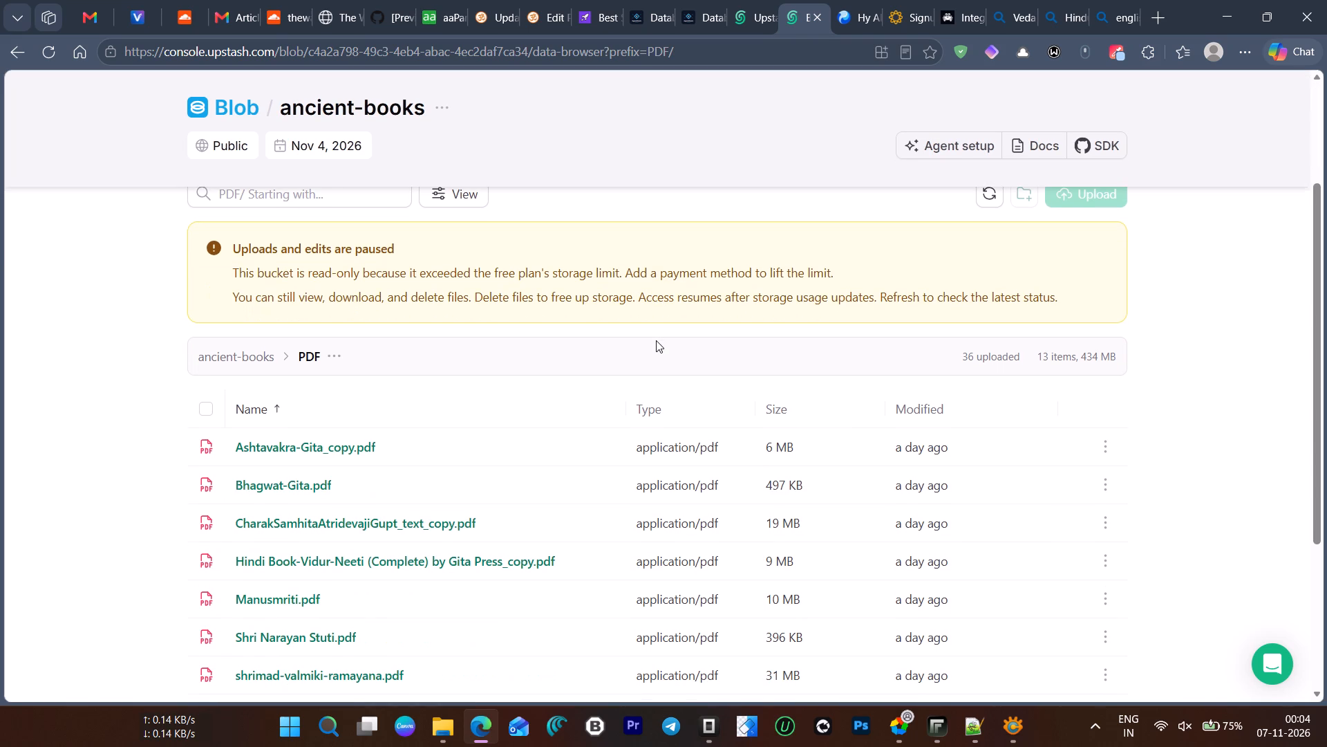
{"action": "scroll", "coordinate": [656, 340], "scroll_direction": "down", "scroll_amount": 18}
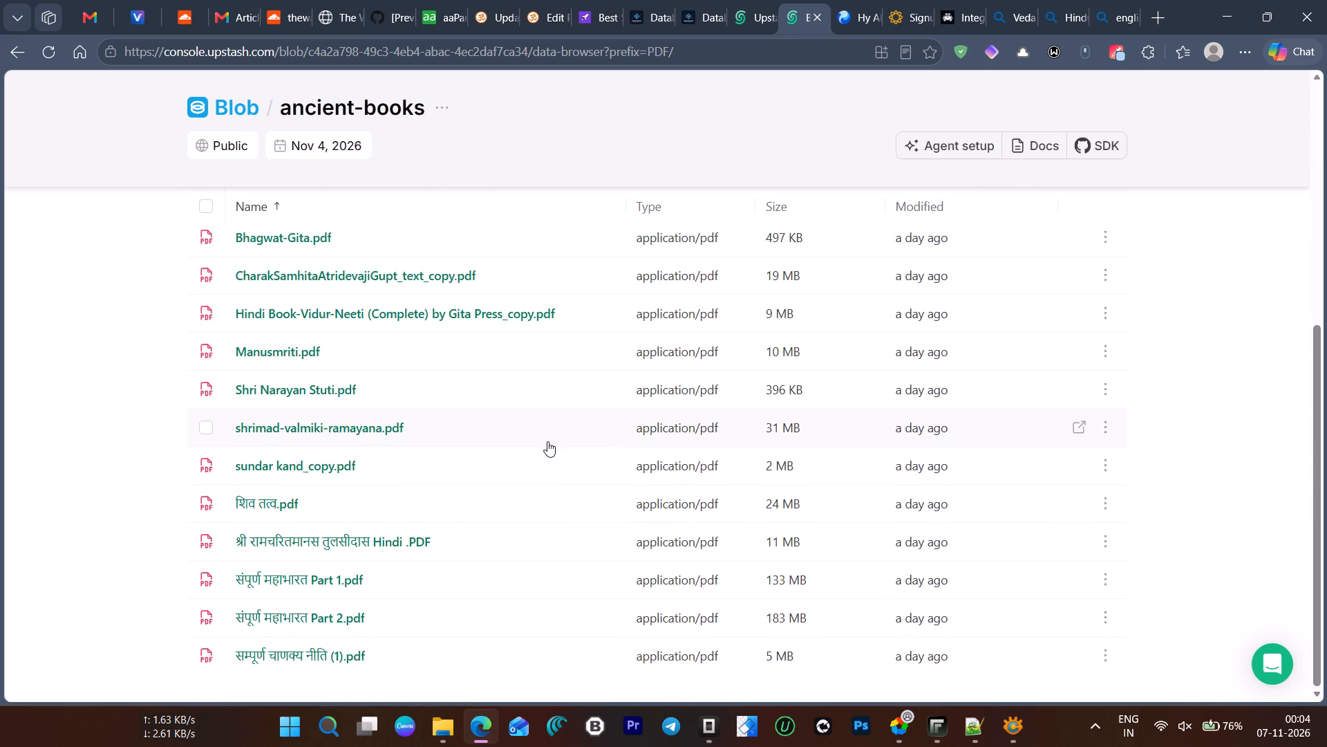
{"action": "scroll", "coordinate": [548, 456], "scroll_direction": "down", "scroll_amount": 5}
{"action": "scroll", "coordinate": [556, 460], "scroll_direction": "up", "scroll_amount": 6}
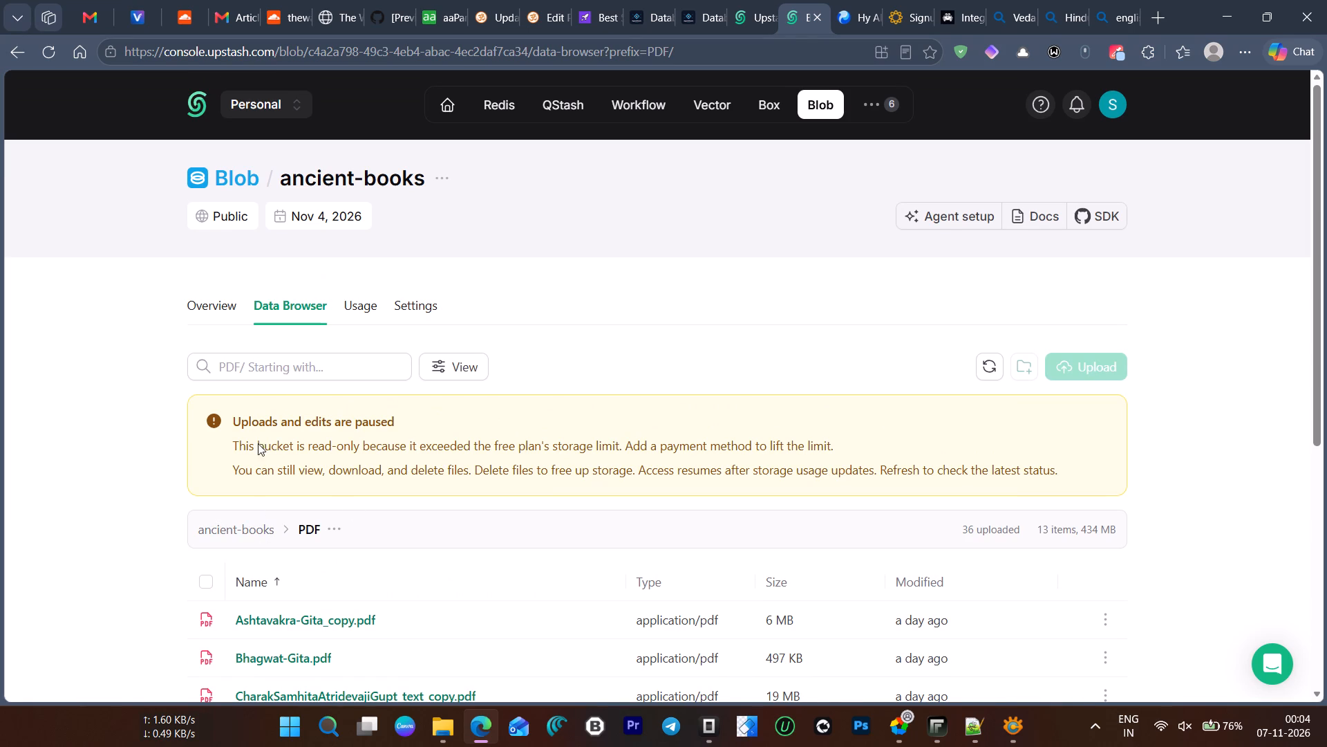
Reload the ancient-books bucket page, then open its Overview and examine the usage statistics, connection examples and token section.
{"action": "left_click", "coordinate": [216, 311]}
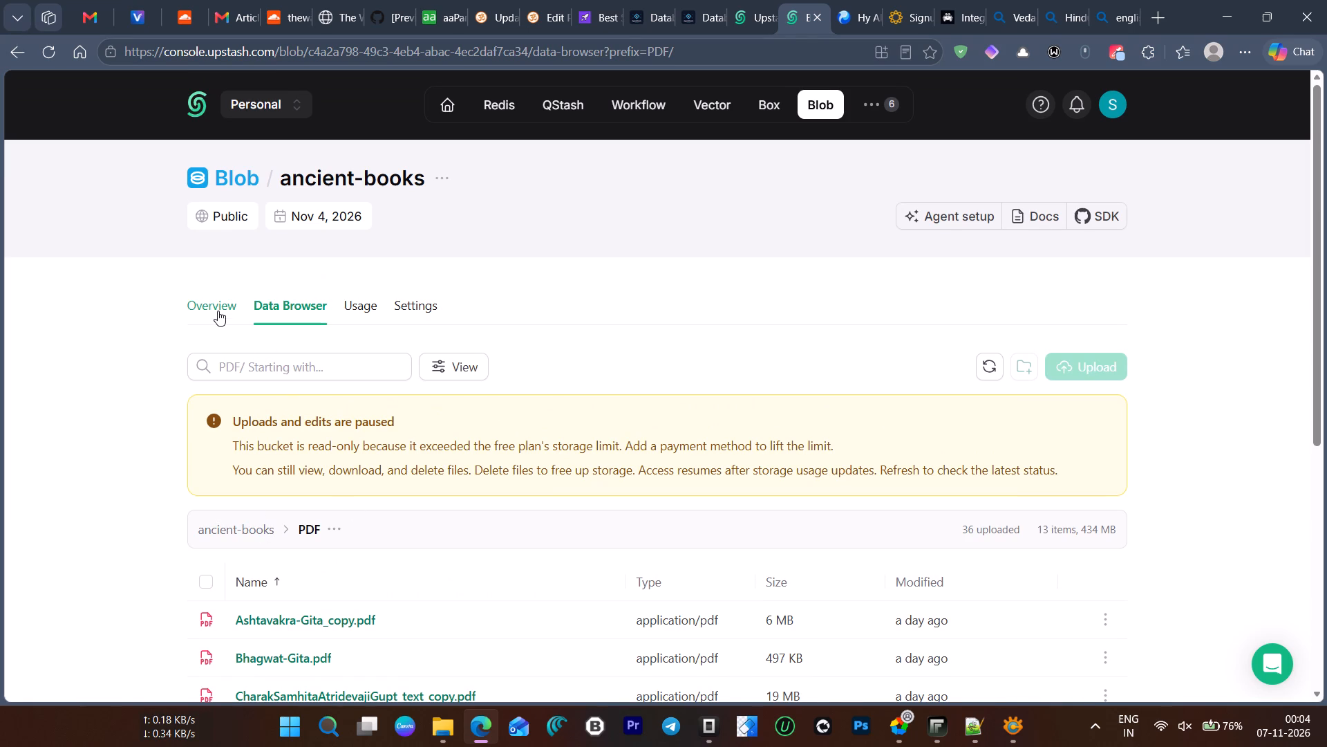
{"action": "left_click", "coordinate": [218, 305]}
{"action": "left_click", "coordinate": [51, 50]}
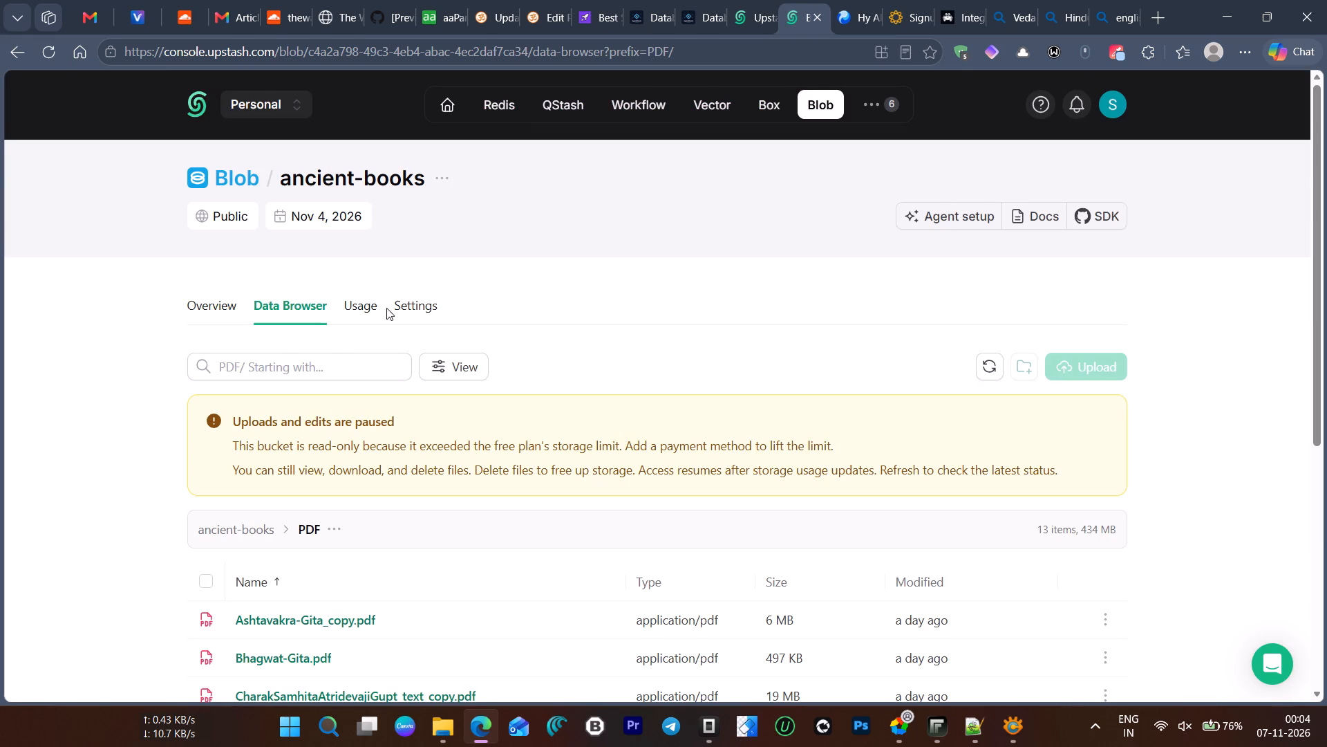
{"action": "scroll", "coordinate": [424, 357], "scroll_direction": "down", "scroll_amount": 3}
{"action": "scroll", "coordinate": [424, 358], "scroll_direction": "up", "scroll_amount": 5}
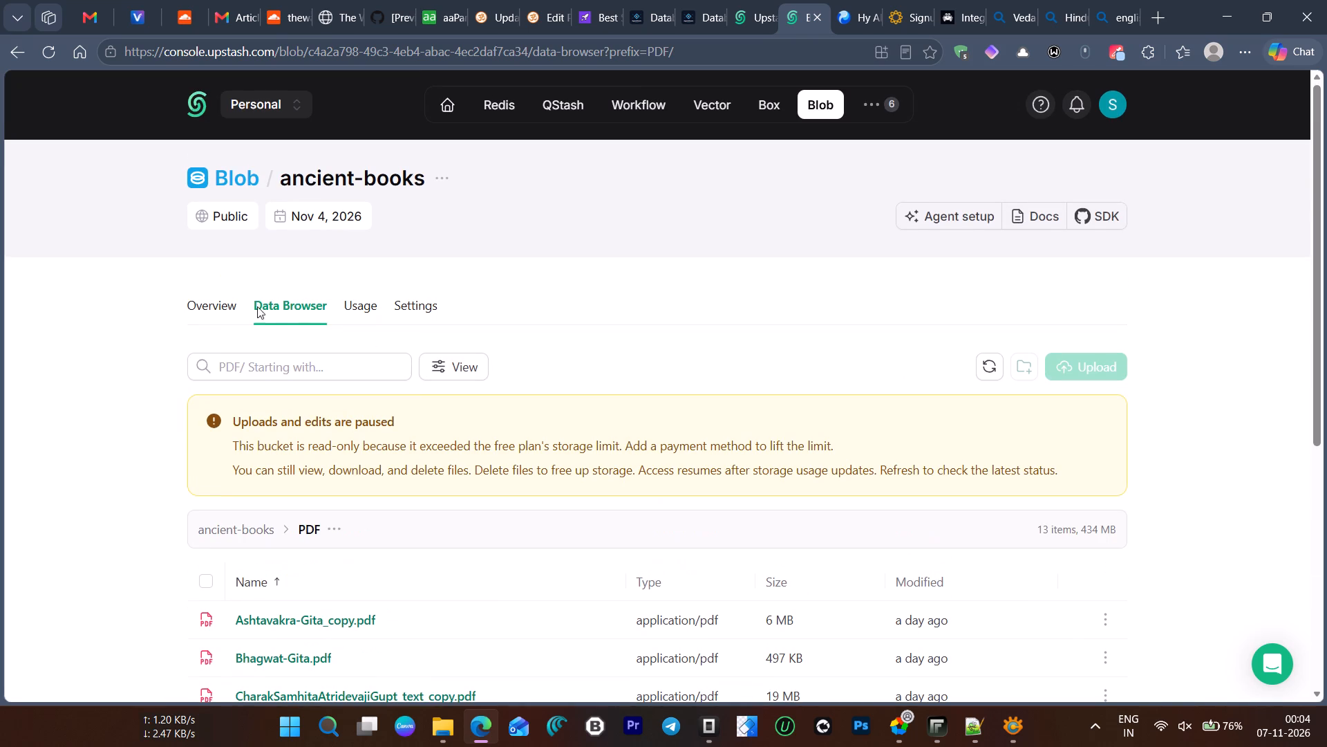
{"action": "left_click", "coordinate": [216, 304]}
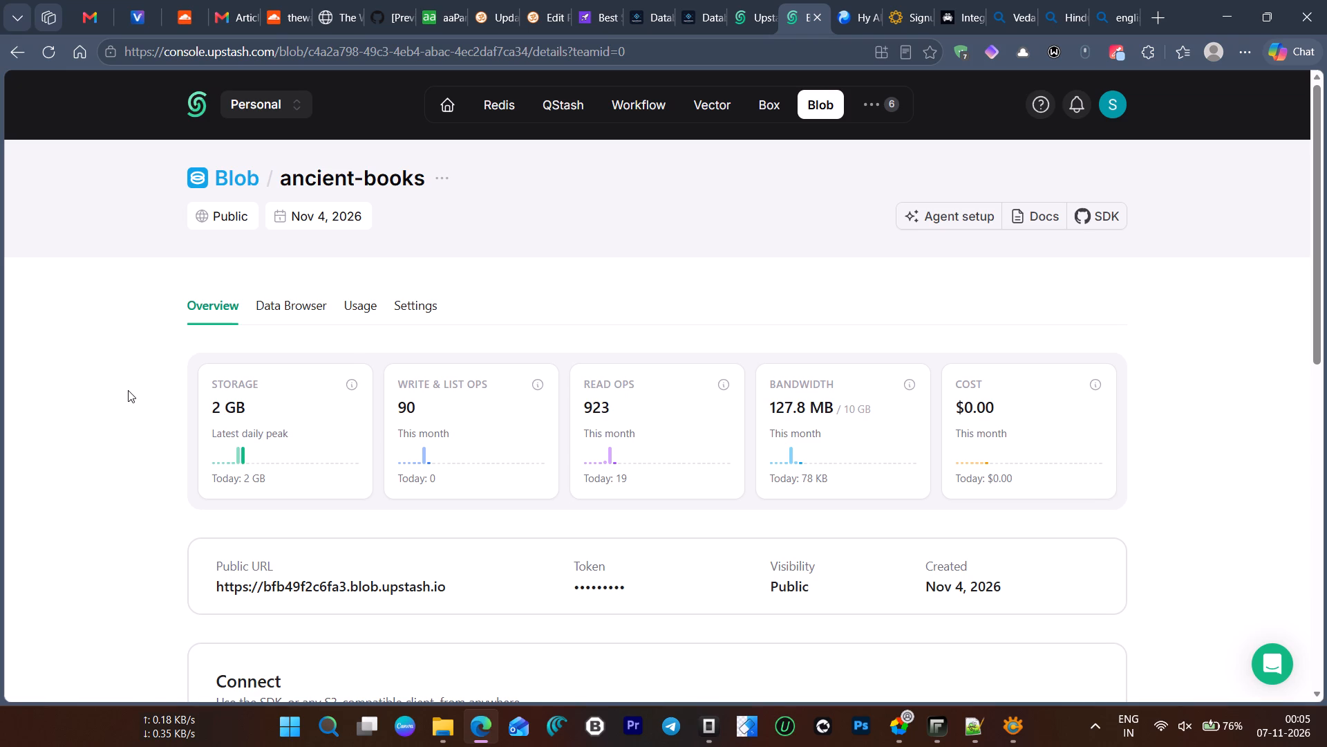
{"action": "scroll", "coordinate": [127, 391], "scroll_direction": "down", "scroll_amount": 2}
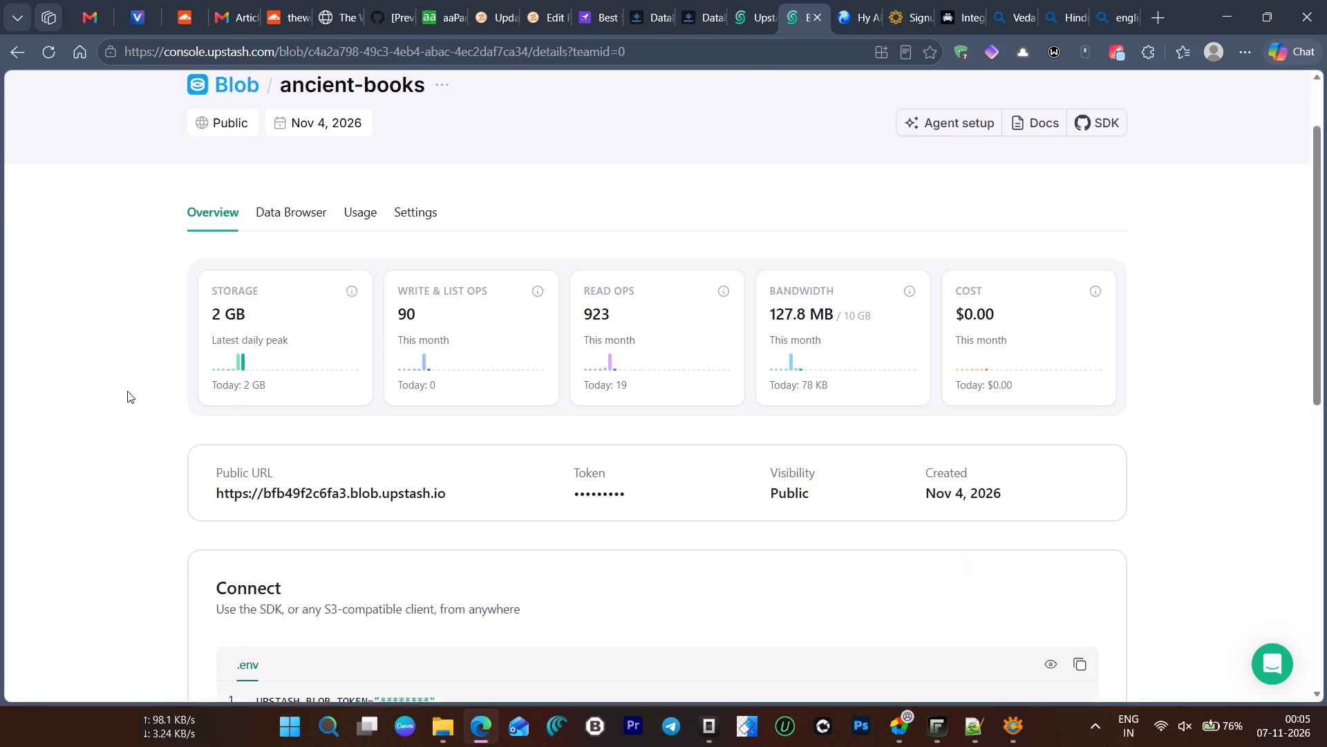
{"action": "scroll", "coordinate": [127, 391], "scroll_direction": "down", "scroll_amount": 1}
{"action": "scroll", "coordinate": [129, 391], "scroll_direction": "up", "scroll_amount": 3}
{"action": "scroll", "coordinate": [129, 391], "scroll_direction": "down", "scroll_amount": 6}
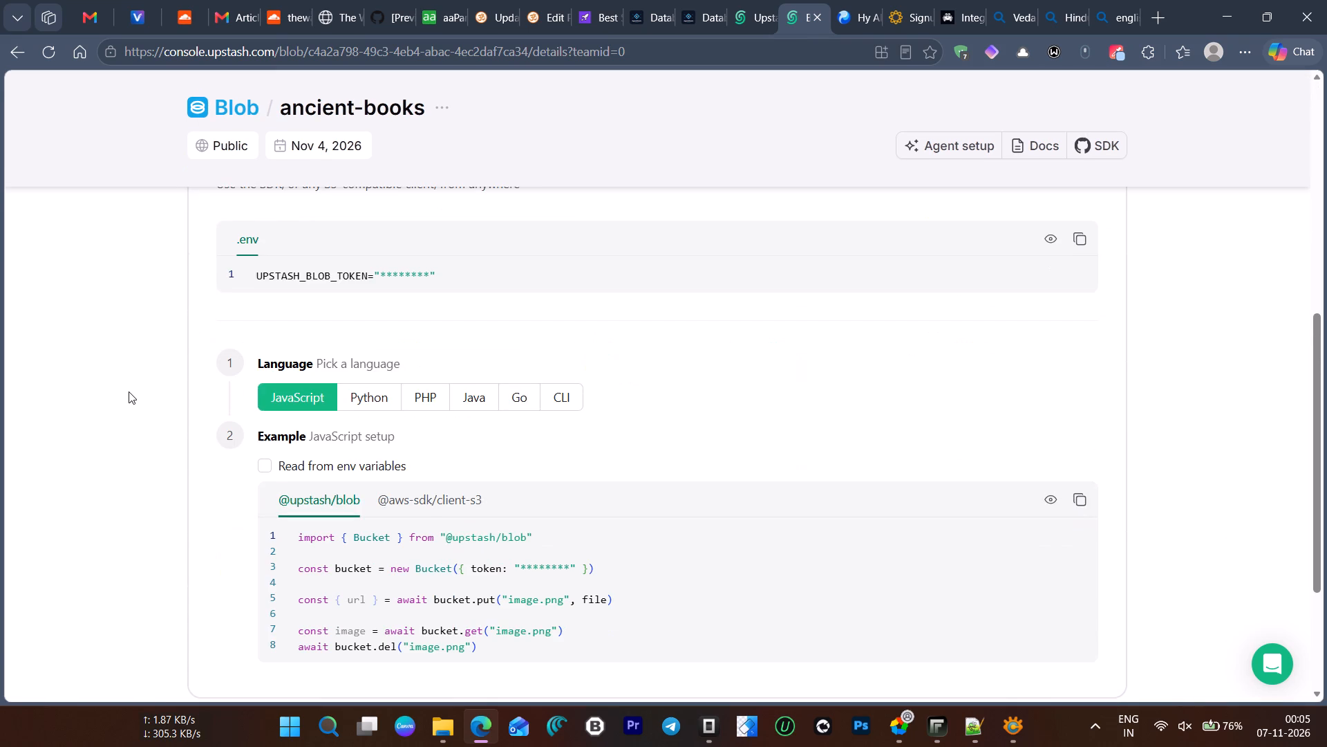
{"action": "scroll", "coordinate": [129, 391], "scroll_direction": "down", "scroll_amount": 8}
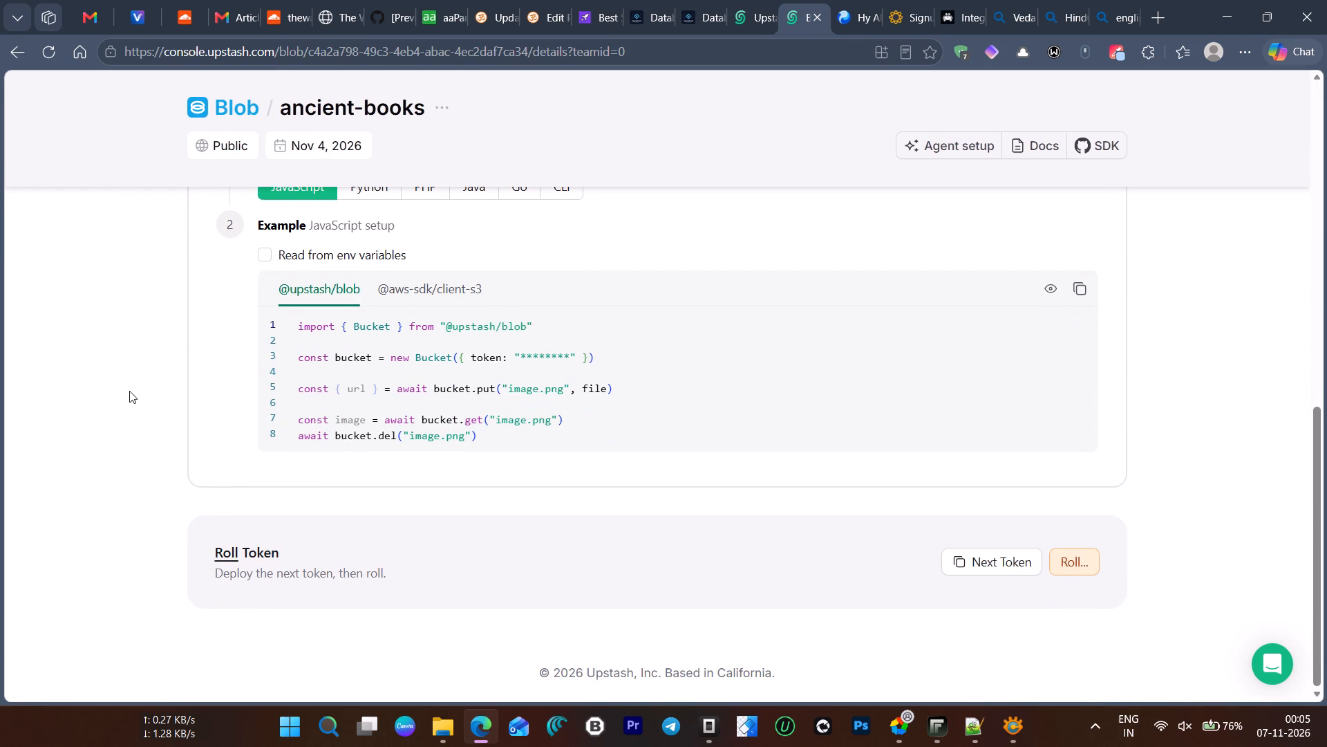
{"action": "scroll", "coordinate": [129, 391], "scroll_direction": "up", "scroll_amount": 20}
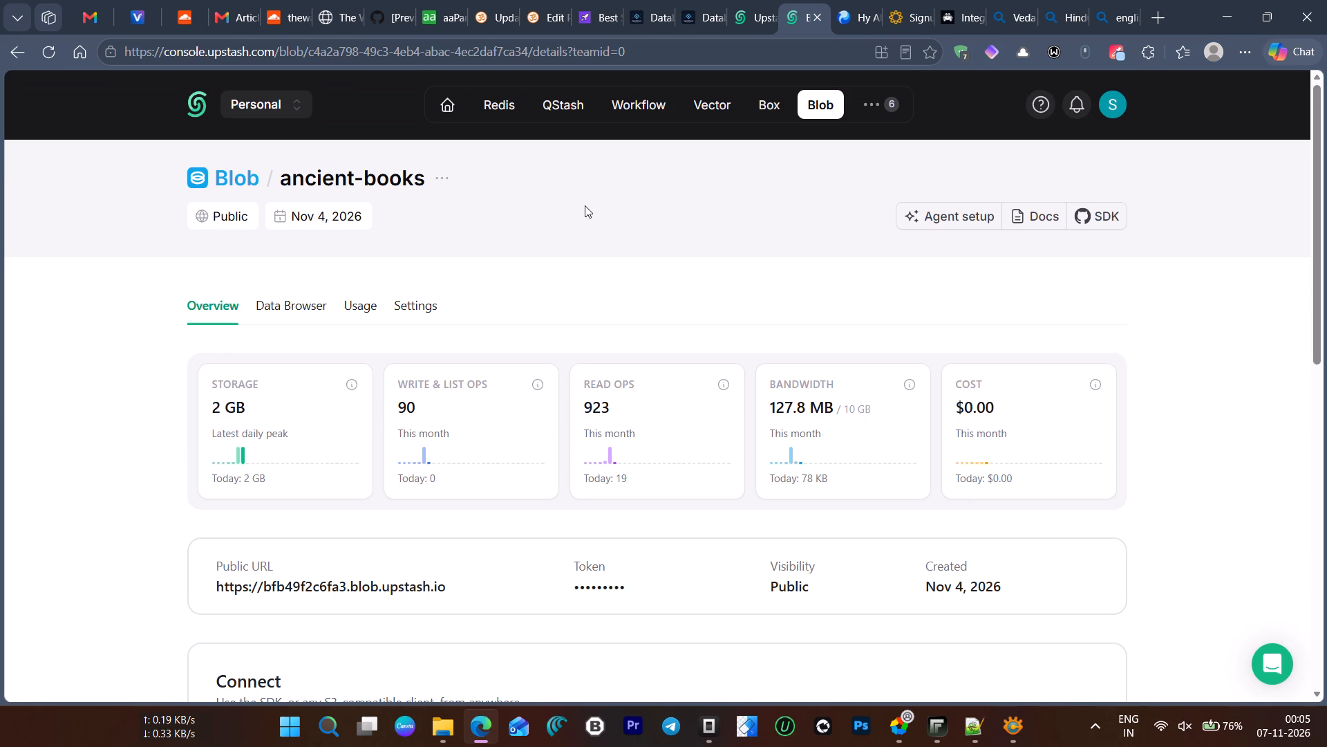
Open the Redis section of the Upstash console and view its database creation options.
{"action": "left_click", "coordinate": [498, 111]}
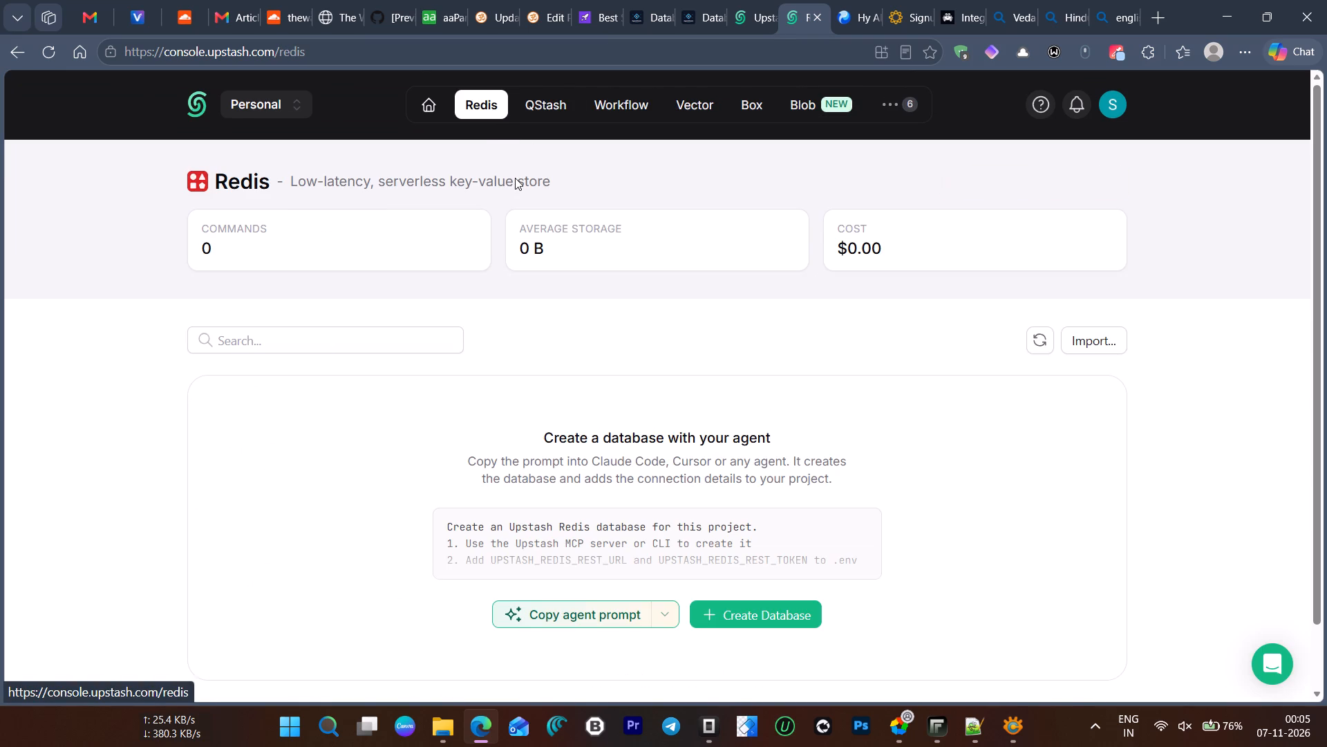
{"action": "scroll", "coordinate": [506, 369], "scroll_direction": "down", "scroll_amount": 3}
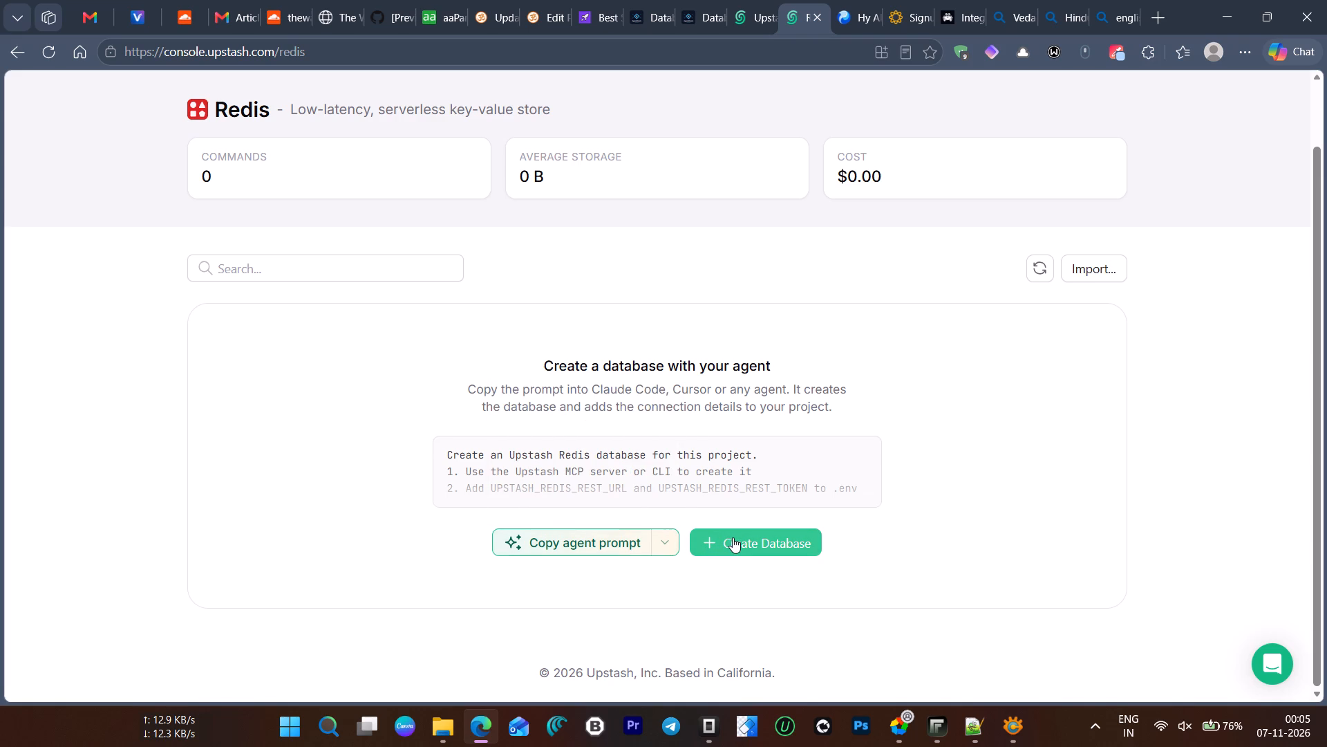
Search the web for "connect remote redis to wordpress" in the tab holding the English to Hindi translation.
{"action": "left_click", "coordinate": [1112, 14]}
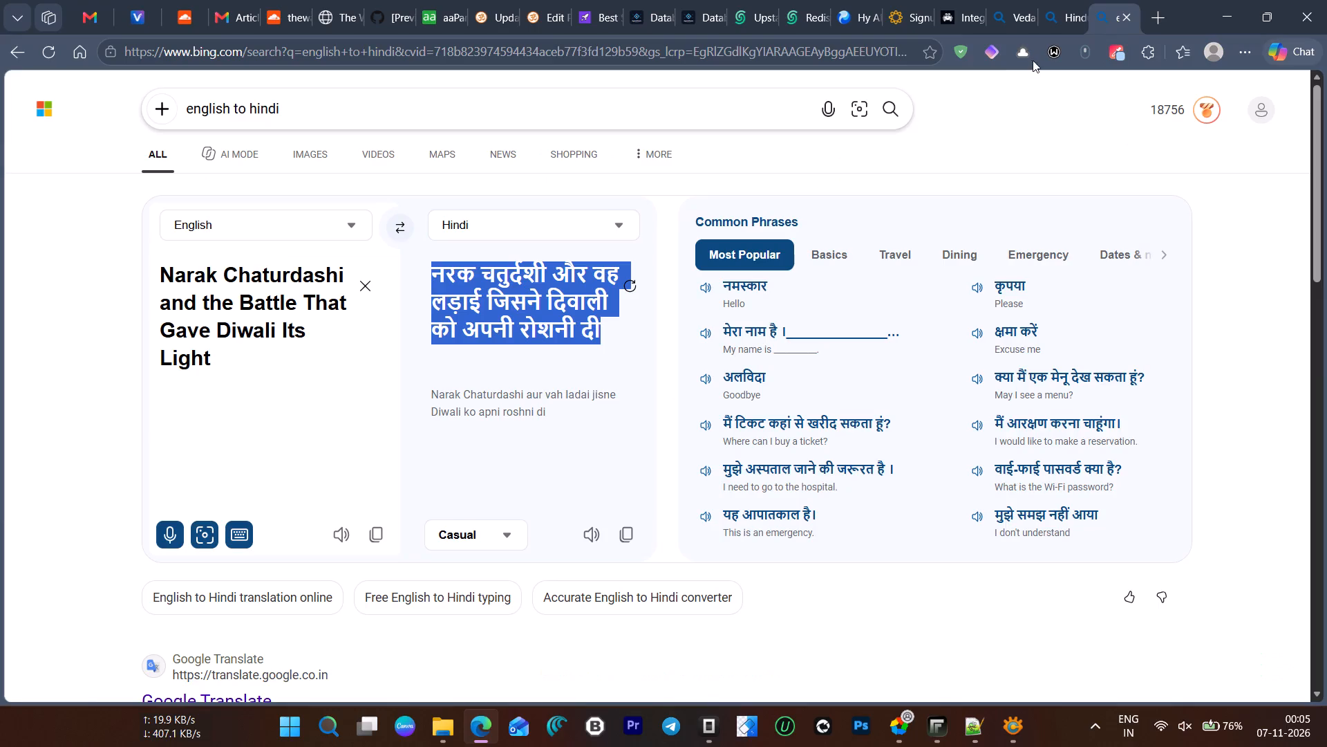
{"action": "left_click", "coordinate": [841, 61]}
{"action": "type", "text": "connect remote redis to wordpress"}
{"action": "key", "text": "Return"}
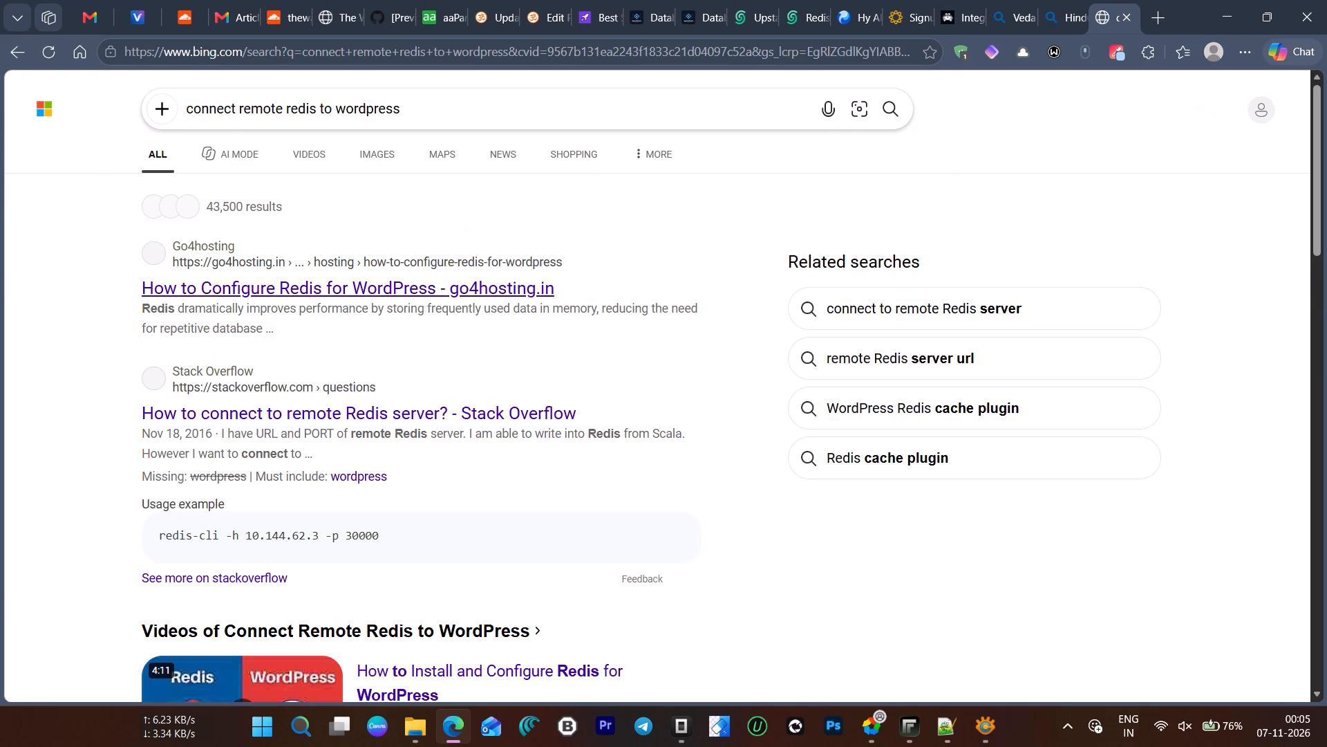
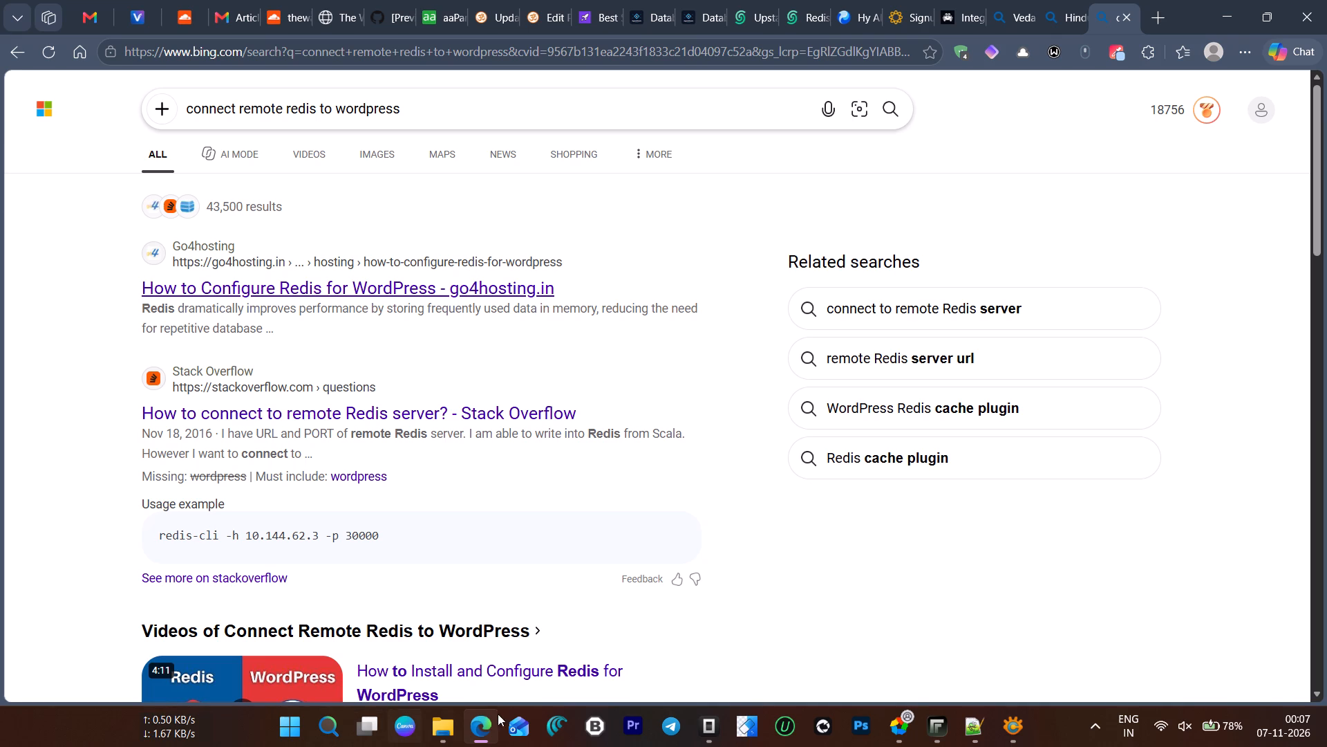
Read the Stack Overflow question on connecting to a remote Redis server, and close its tab.
{"action": "left_click", "coordinate": [446, 410]}
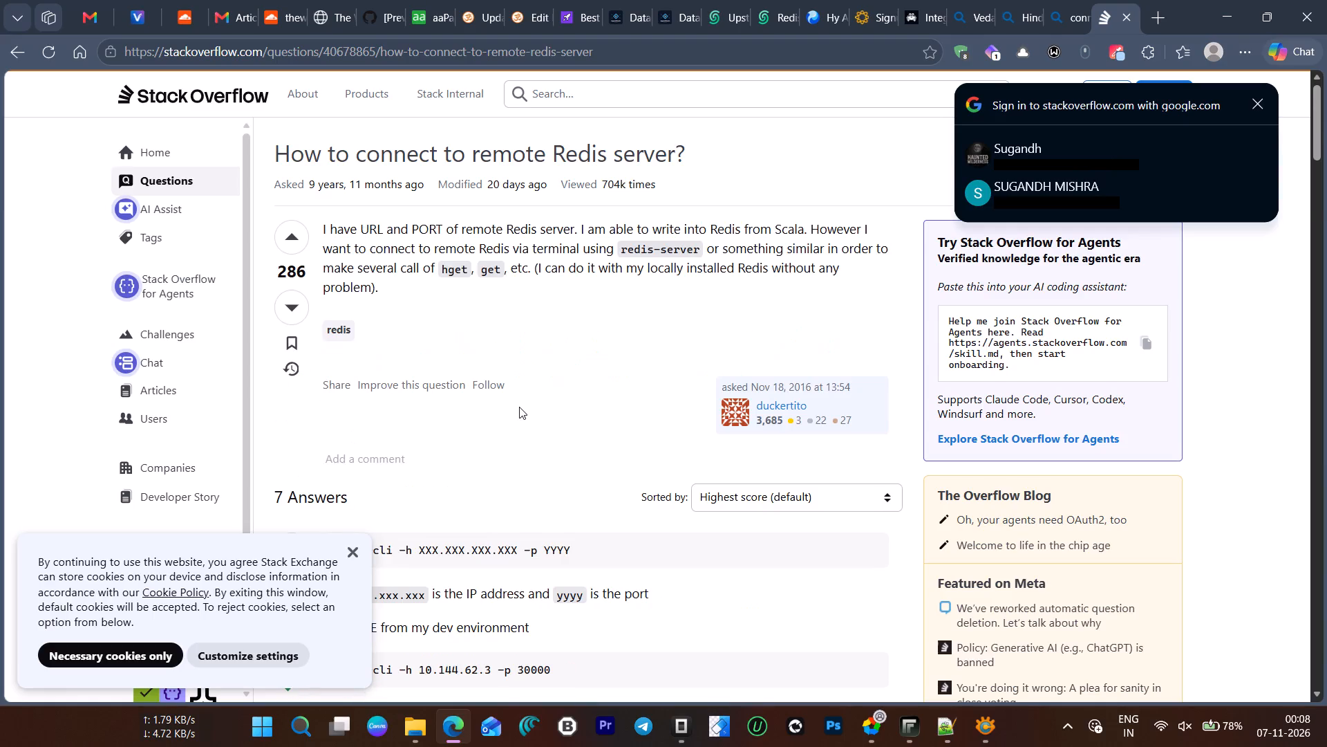
{"action": "scroll", "coordinate": [520, 407], "scroll_direction": "down", "scroll_amount": 5}
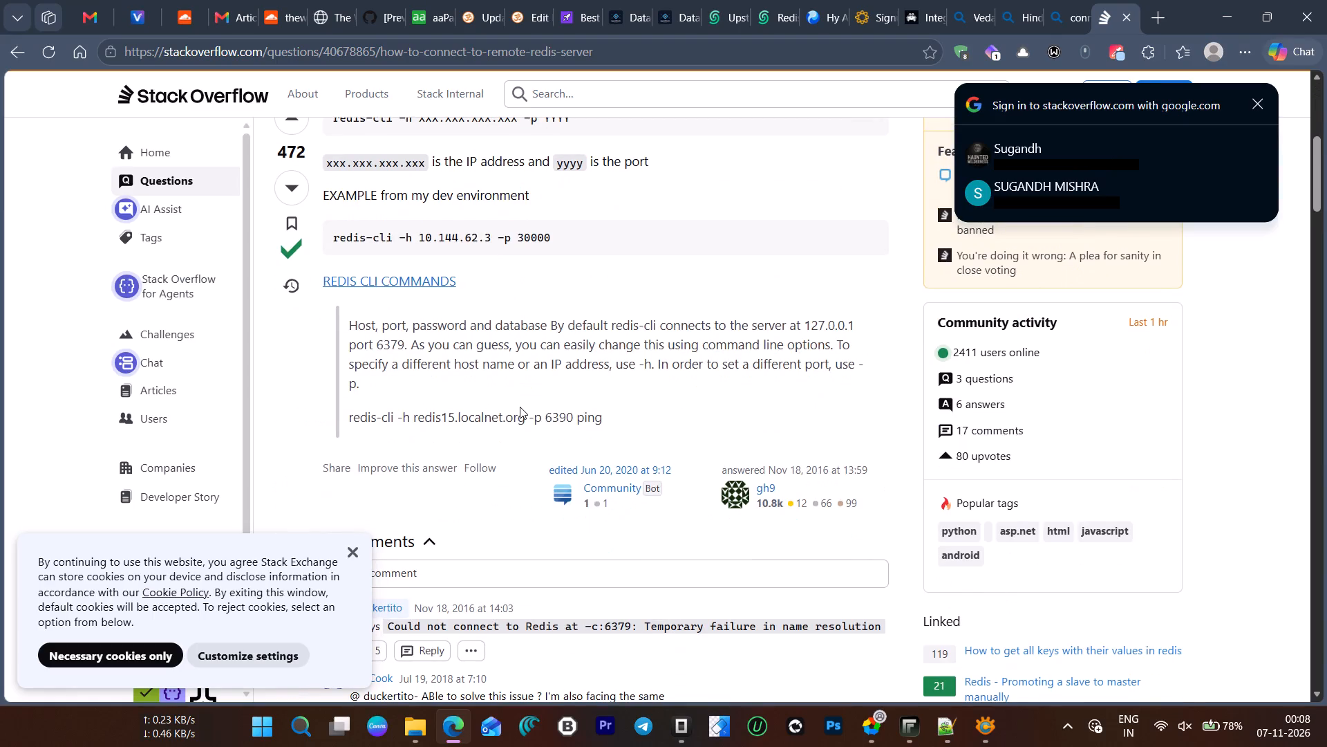
{"action": "scroll", "coordinate": [520, 407], "scroll_direction": "up", "scroll_amount": 3}
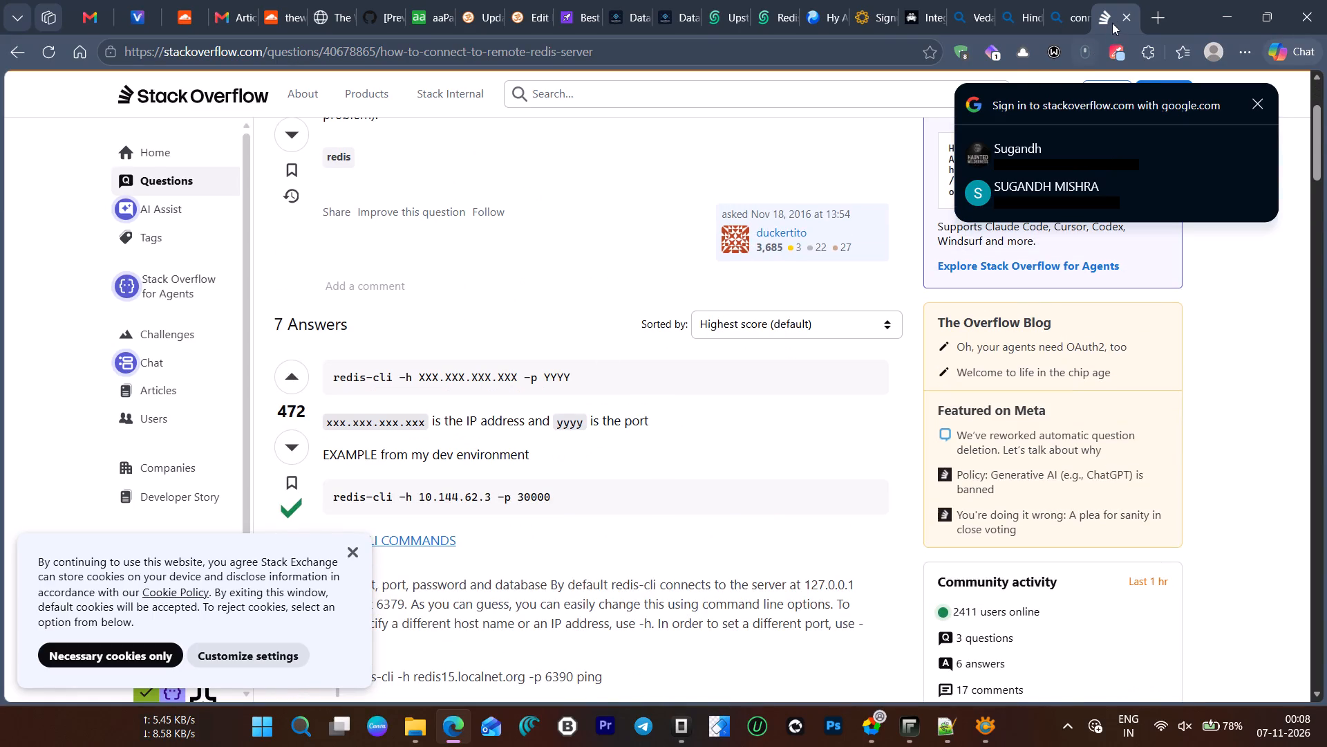
{"action": "left_click", "coordinate": [1126, 18]}
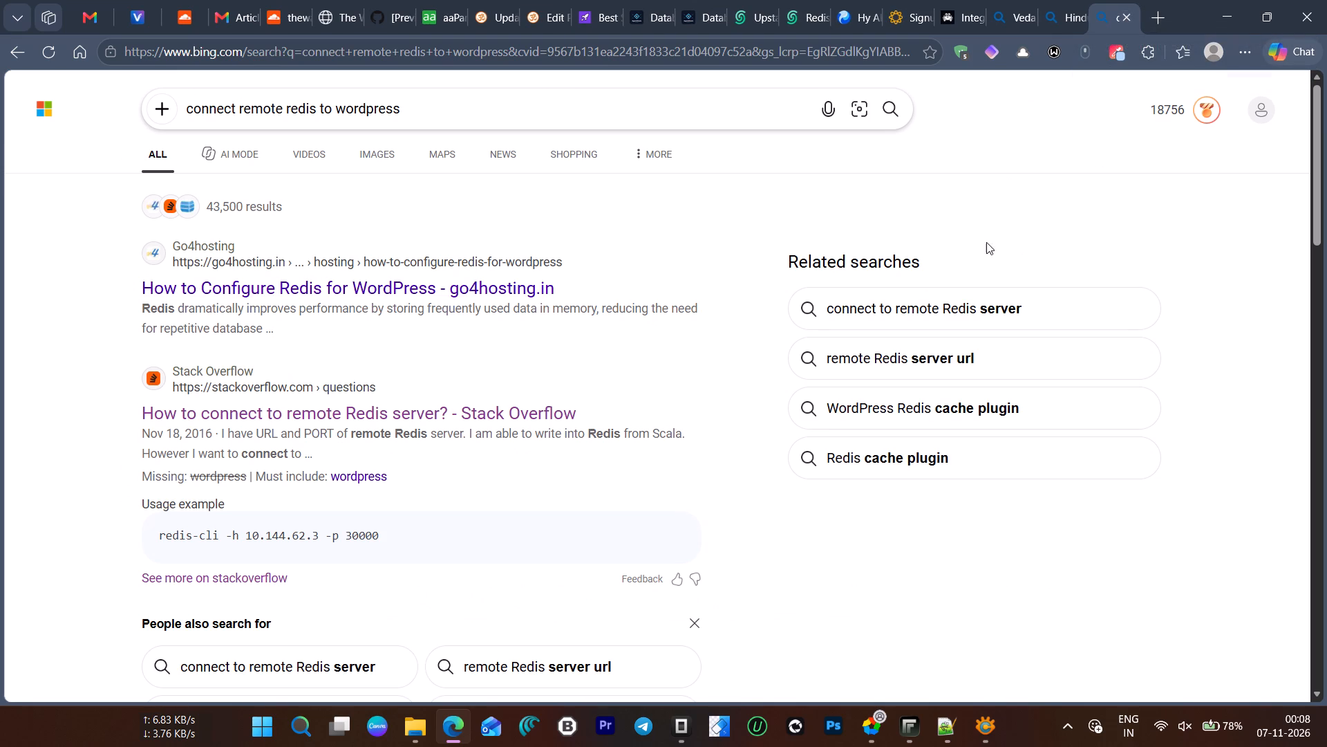
In the Upstash Redis console, start creating a database and name it my-redis.
{"action": "left_click", "coordinate": [827, 0]}
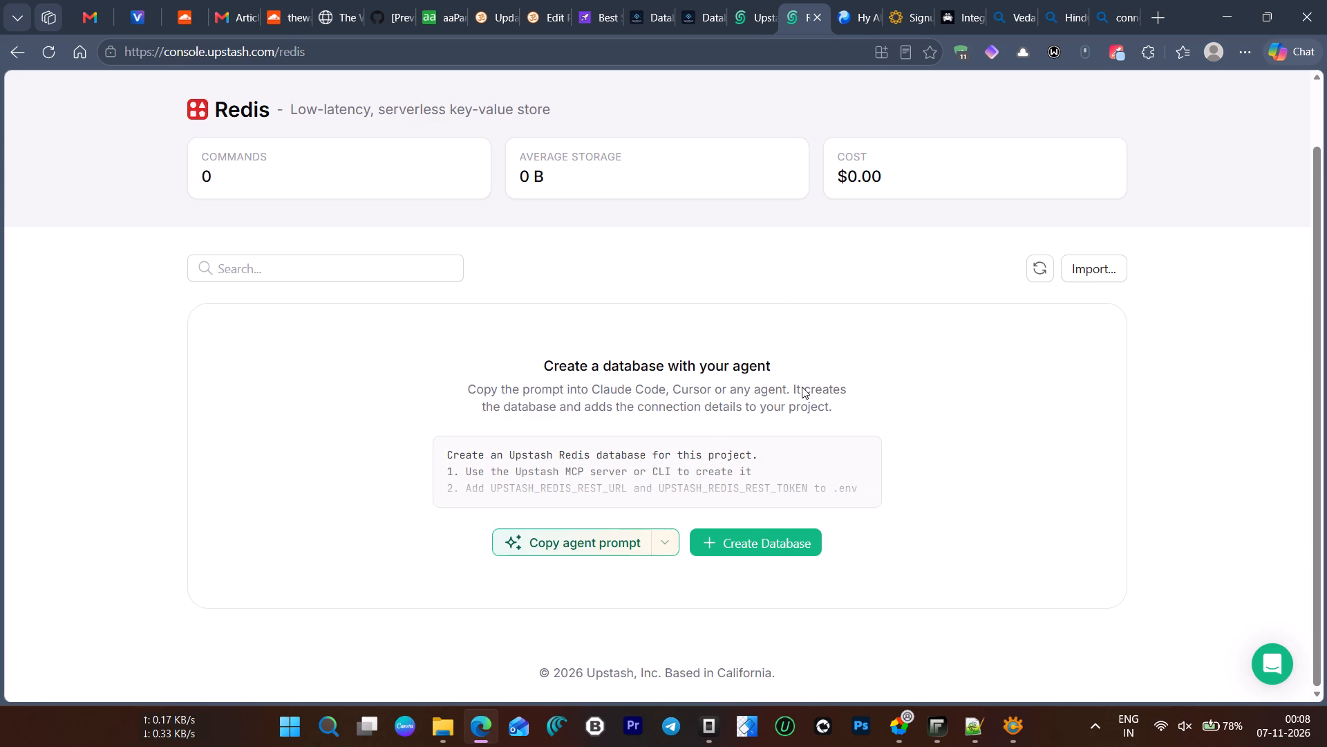
{"action": "left_click", "coordinate": [775, 538]}
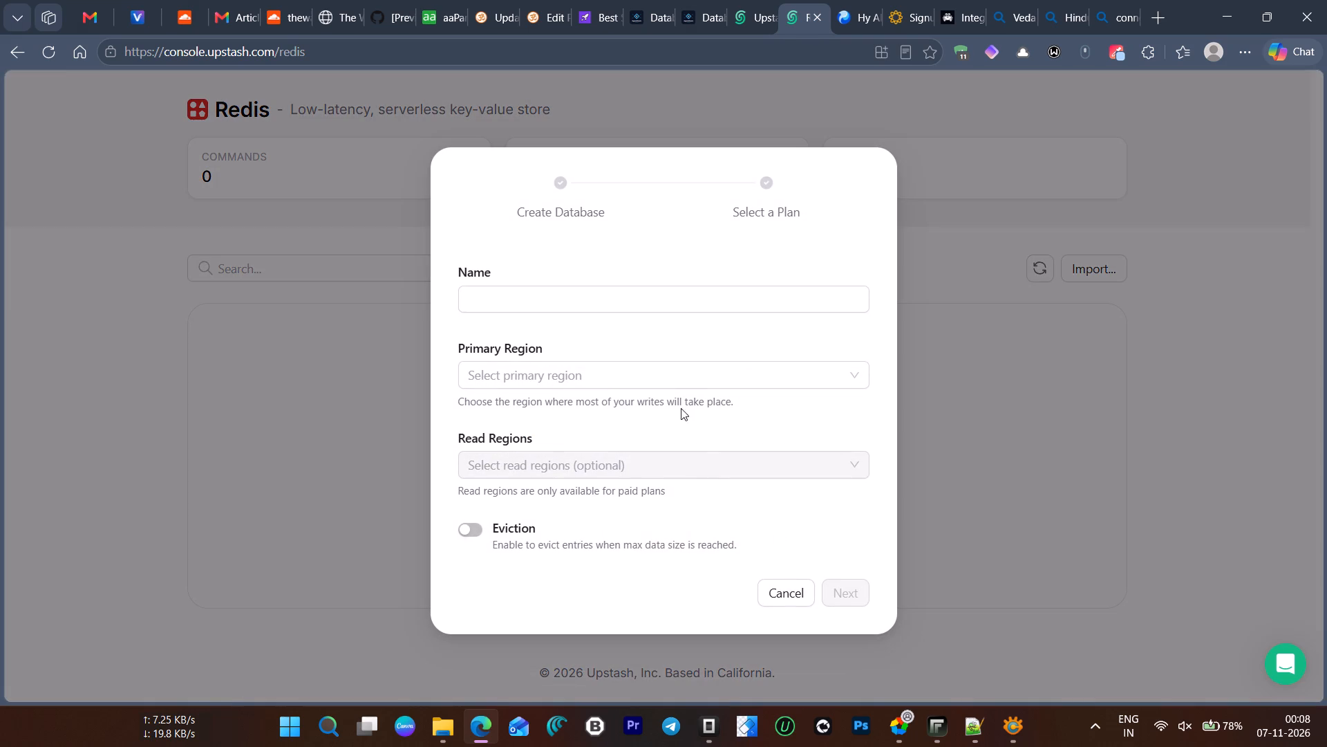
{"action": "left_click", "coordinate": [686, 299]}
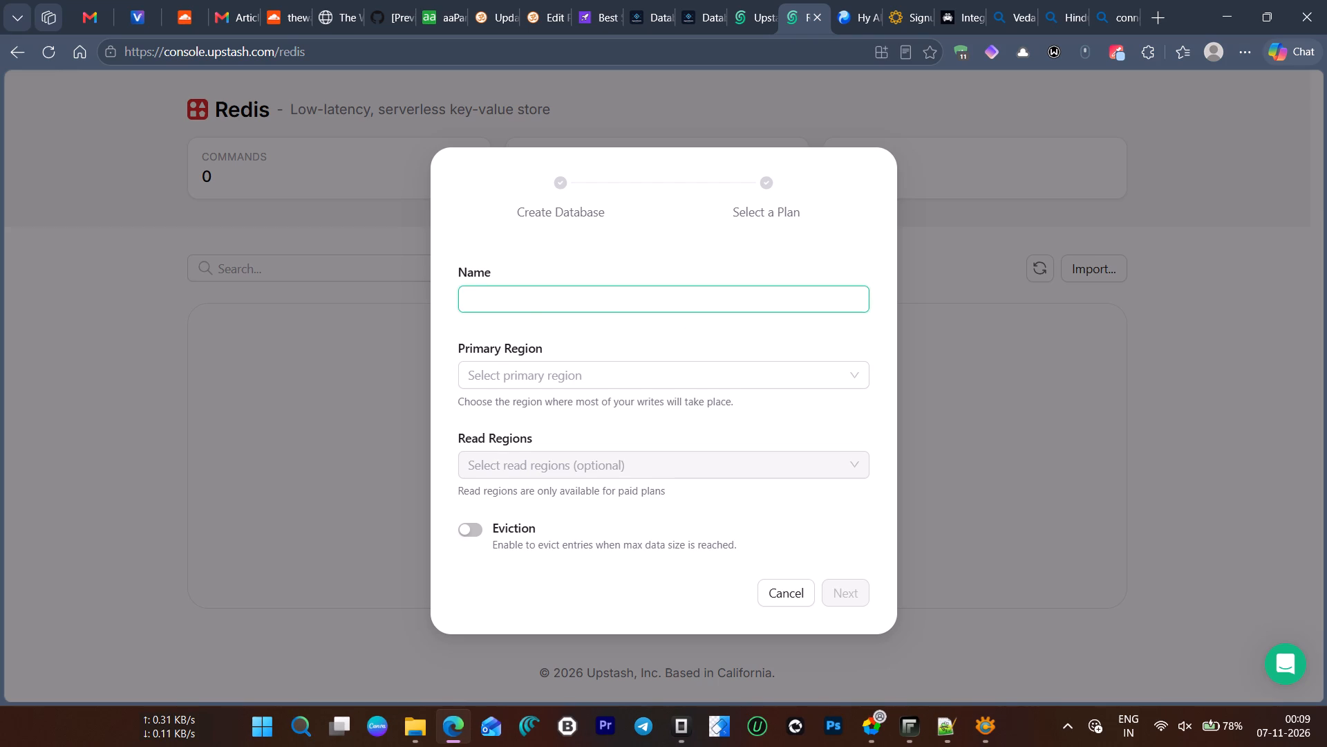
{"action": "type", "text": "MY"}
{"action": "type", "text": "-RE"}
{"action": "key", "text": "BackSpace"}
{"action": "key", "text": "BackSpace"}
{"action": "key", "text": "BackSpace"}
{"action": "key", "text": "BackSpace"}
{"action": "key", "text": "BackSpace"}
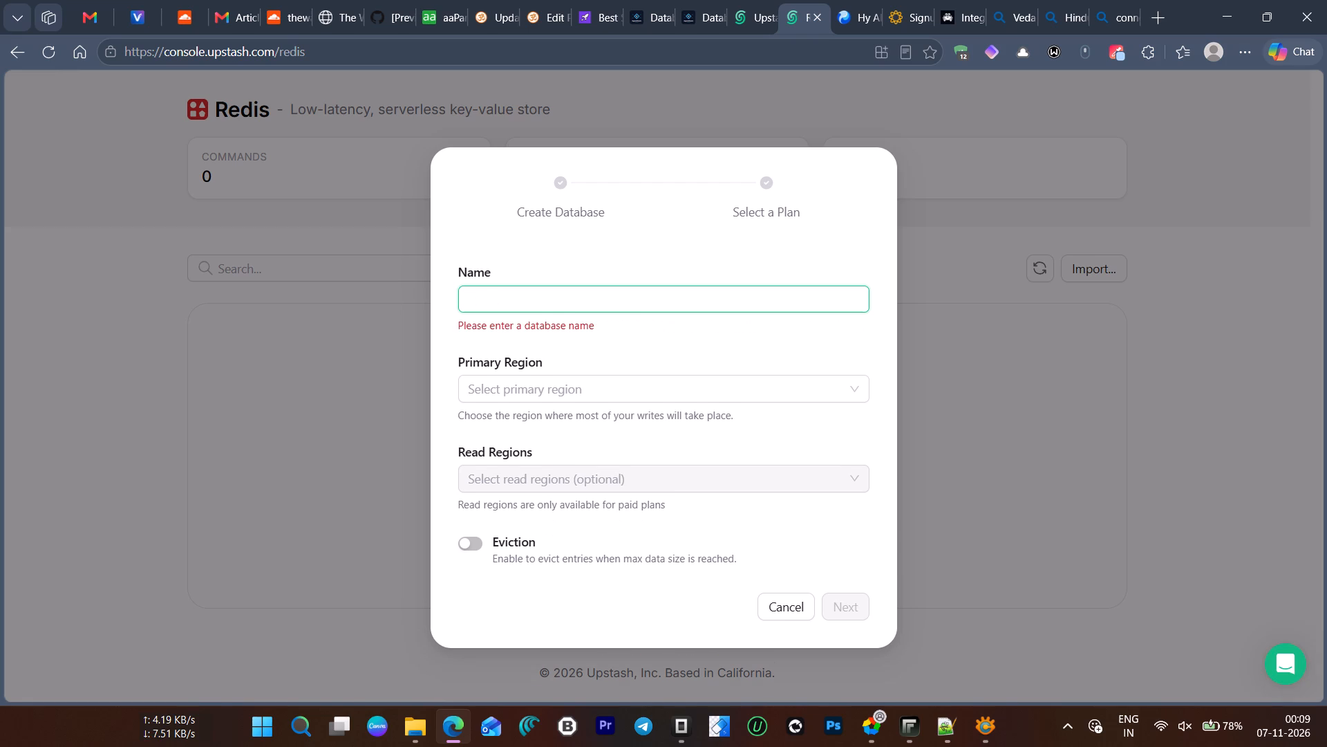
{"action": "type", "text": "my"}
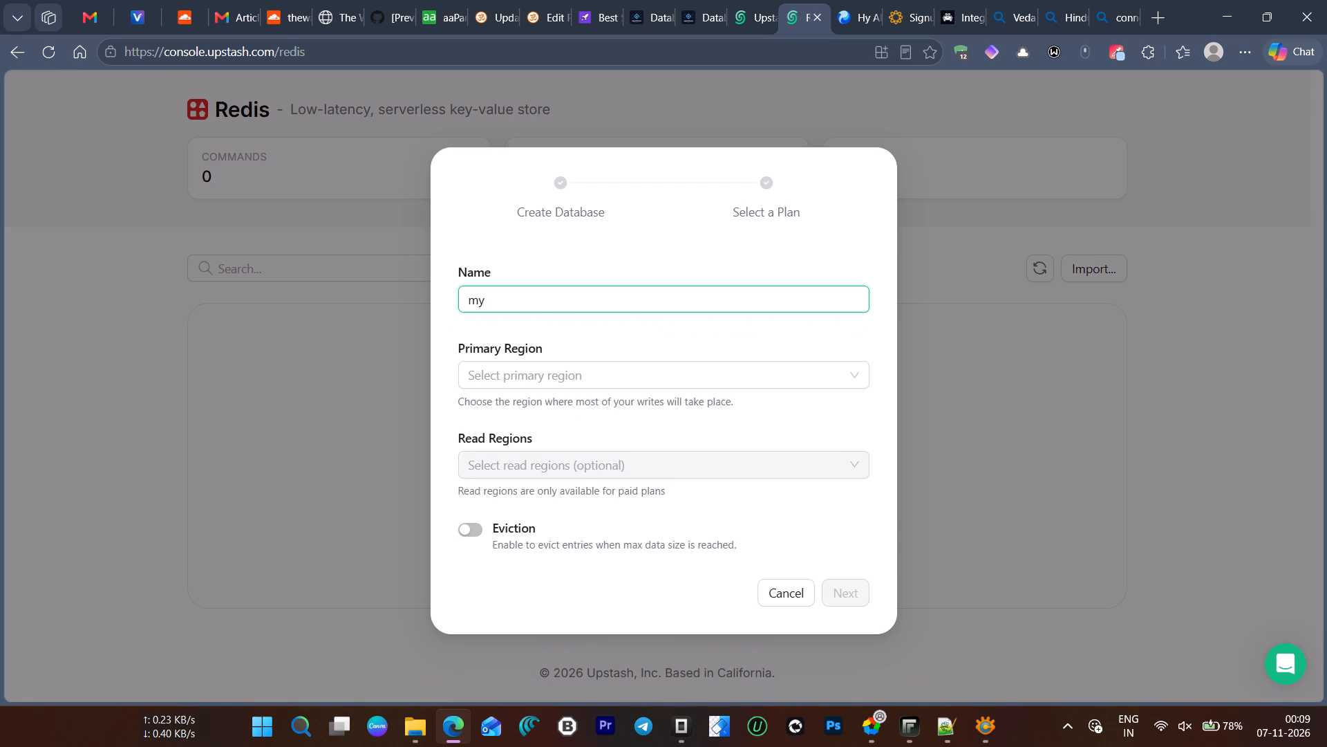
{"action": "type", "text": "-redit"}
{"action": "key", "text": "BackSpace"}
{"action": "key", "text": "s"}
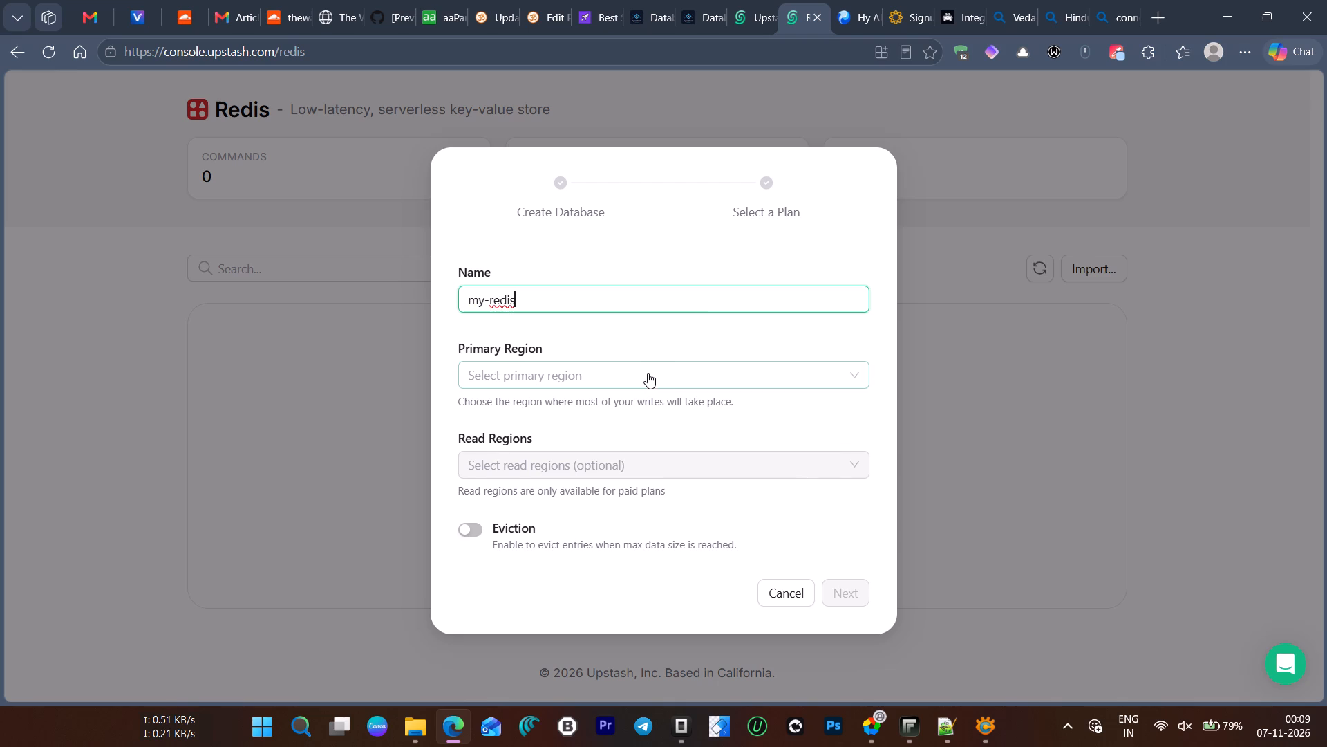
Set the database's primary region to Mumbai, India (ap-south-1) on Amazon Web Services.
{"action": "left_click", "coordinate": [647, 374]}
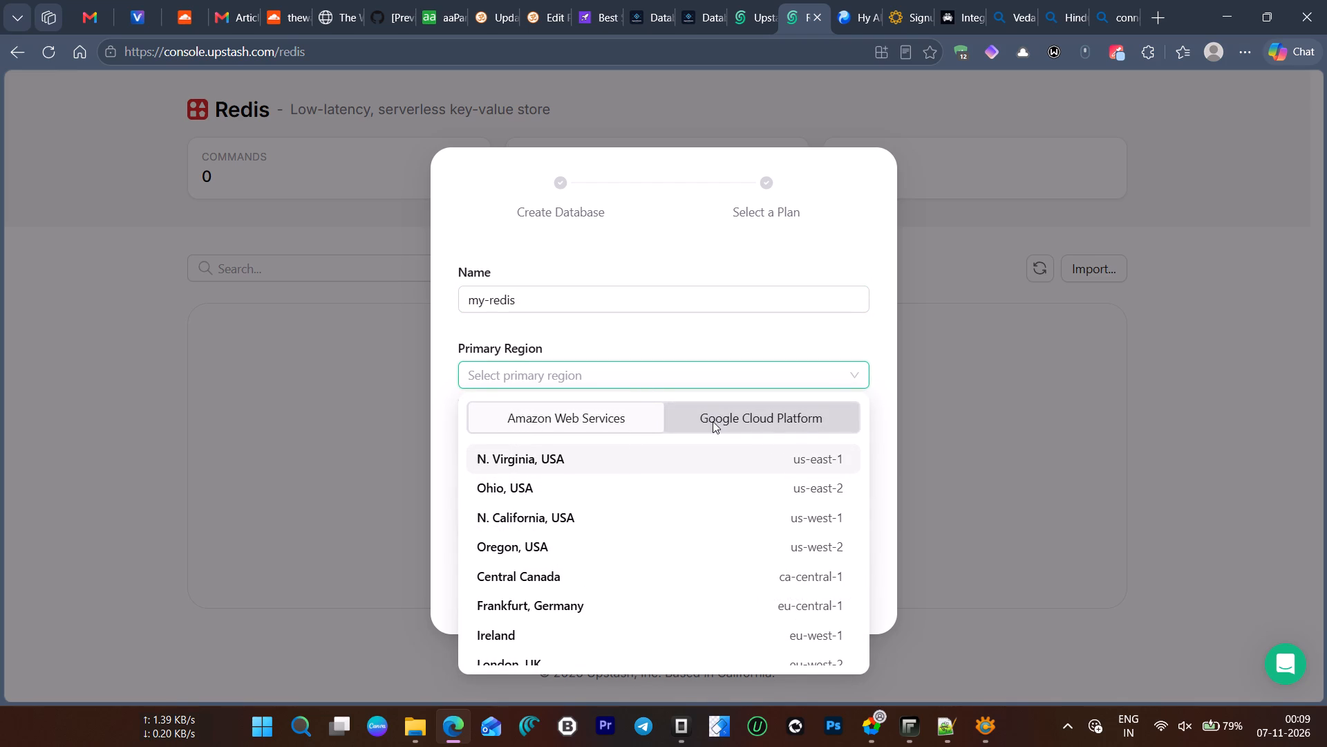
{"action": "scroll", "coordinate": [669, 511], "scroll_direction": "down", "scroll_amount": 9}
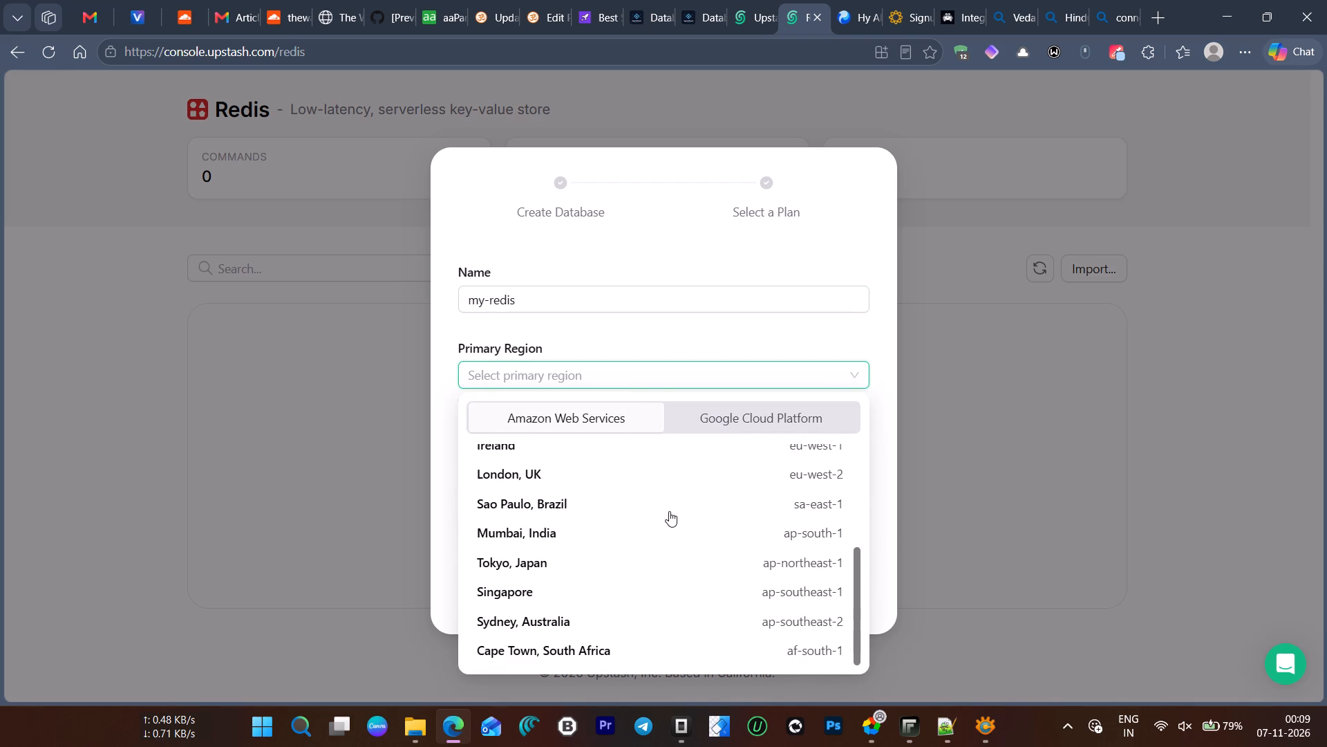
{"action": "scroll", "coordinate": [669, 511], "scroll_direction": "up", "scroll_amount": 2}
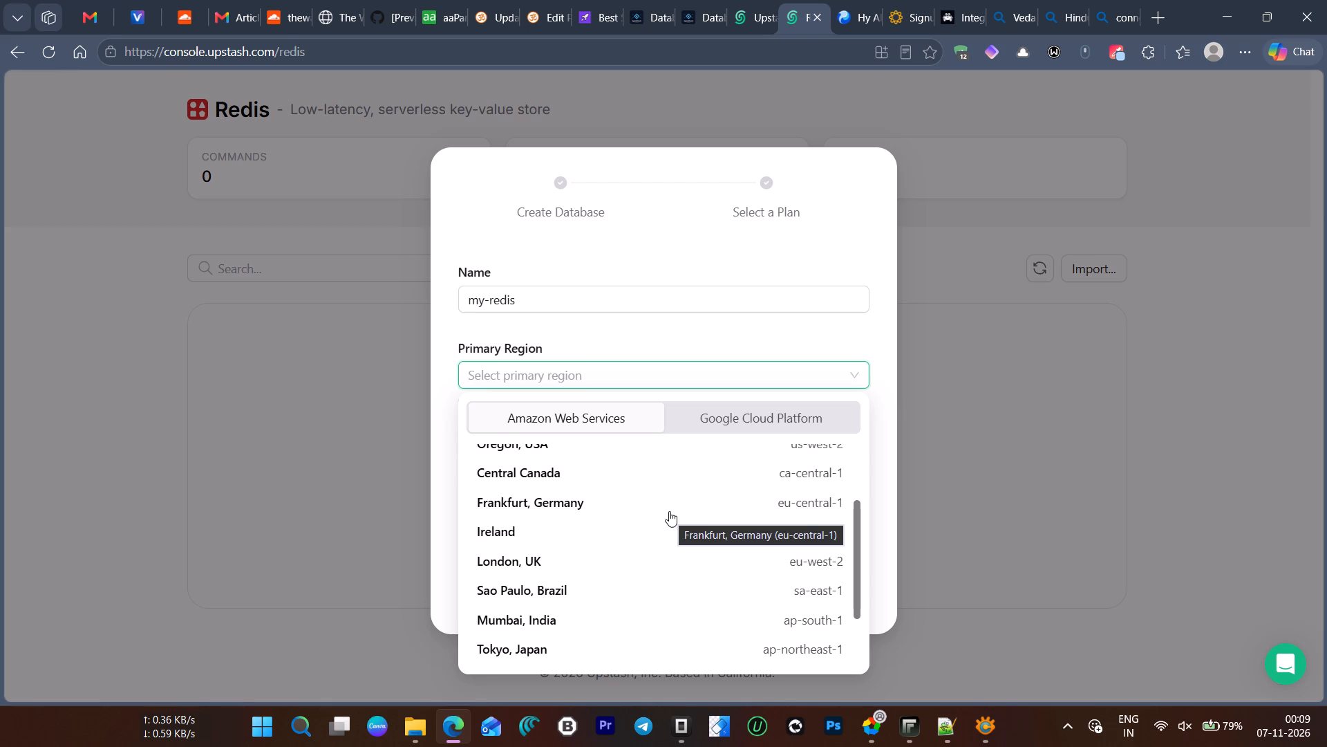
{"action": "left_click", "coordinate": [546, 619]}
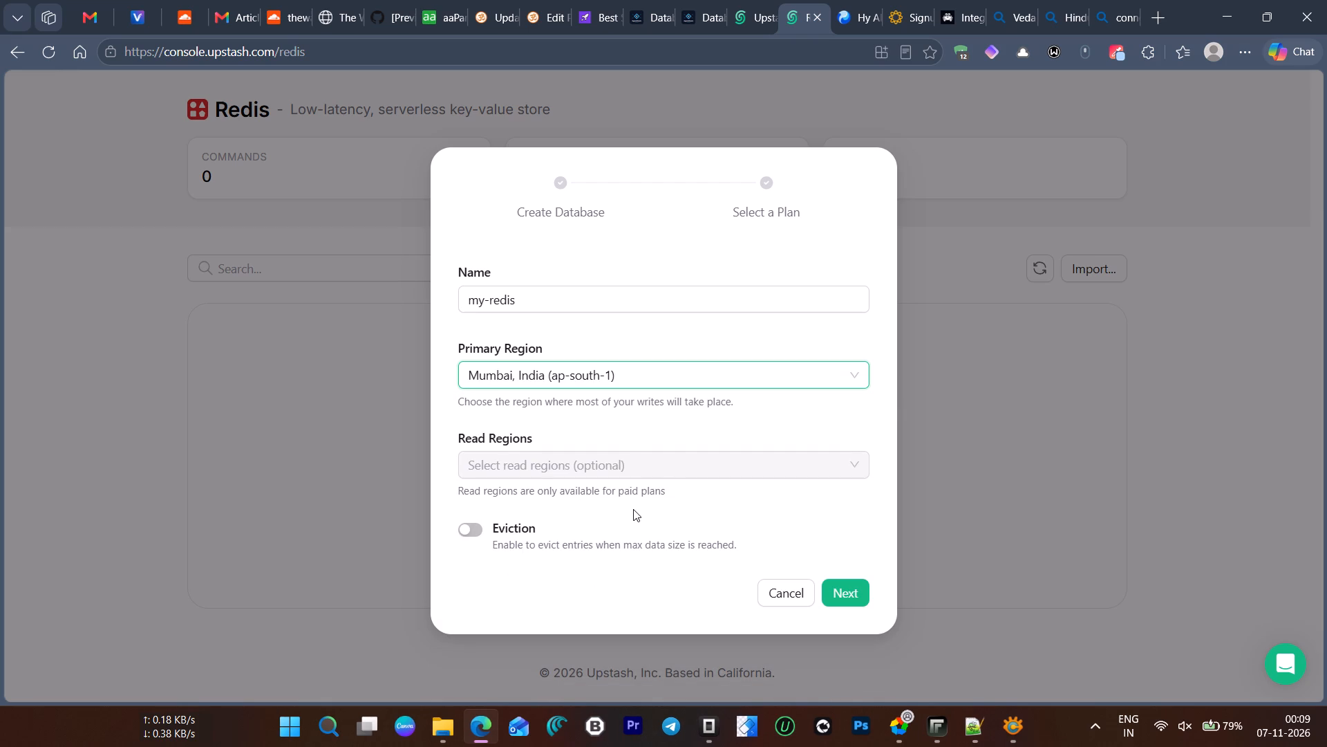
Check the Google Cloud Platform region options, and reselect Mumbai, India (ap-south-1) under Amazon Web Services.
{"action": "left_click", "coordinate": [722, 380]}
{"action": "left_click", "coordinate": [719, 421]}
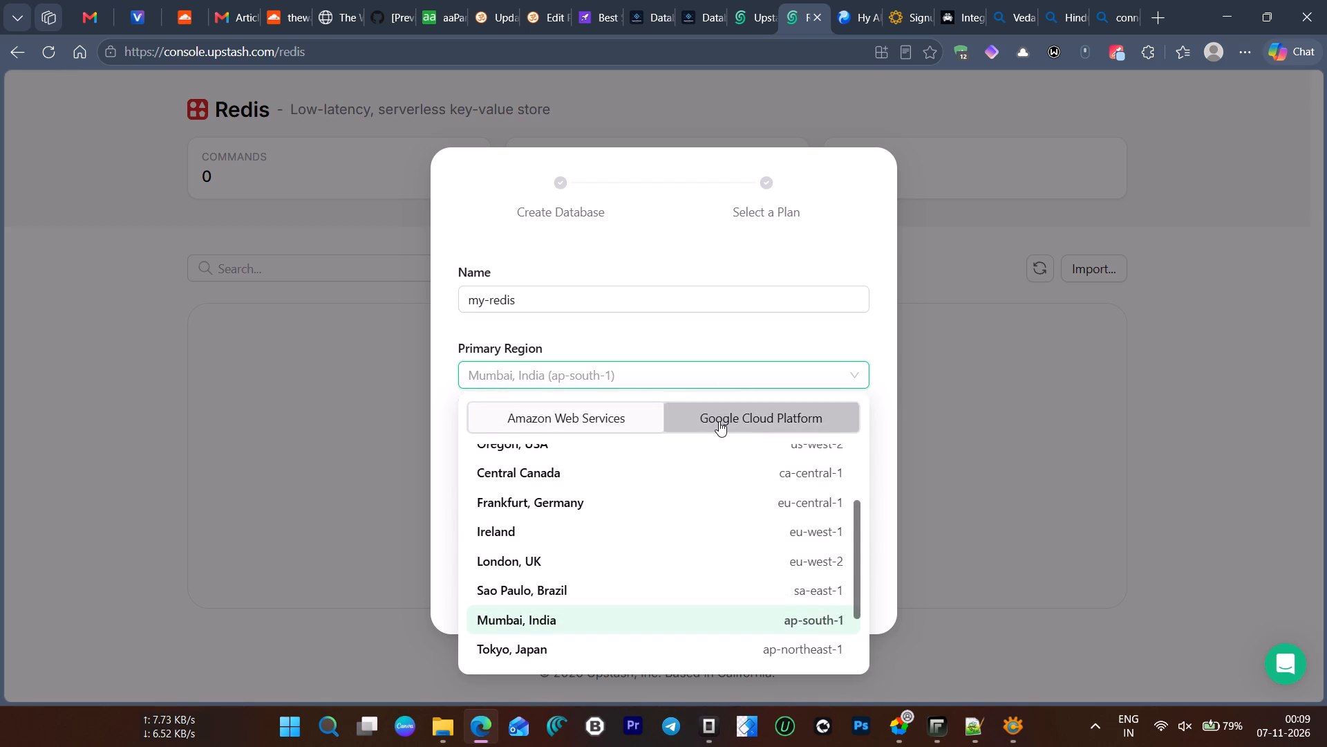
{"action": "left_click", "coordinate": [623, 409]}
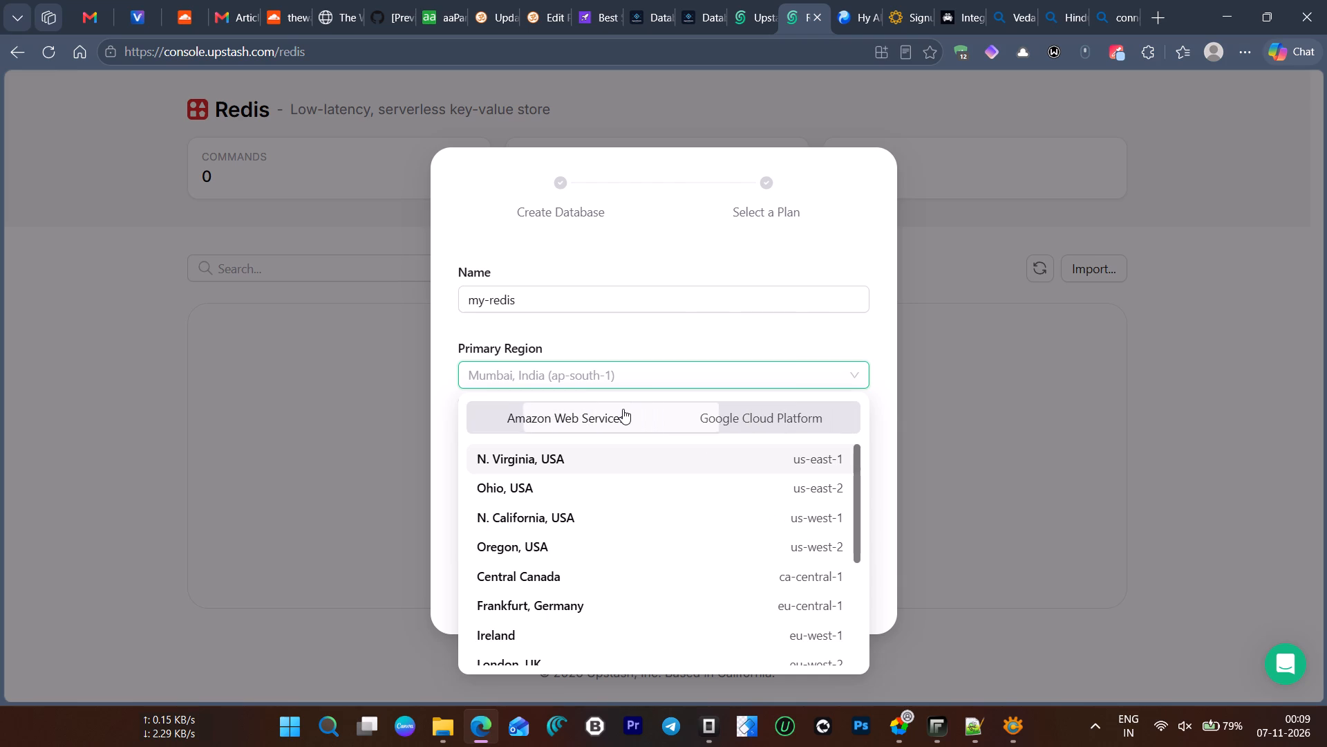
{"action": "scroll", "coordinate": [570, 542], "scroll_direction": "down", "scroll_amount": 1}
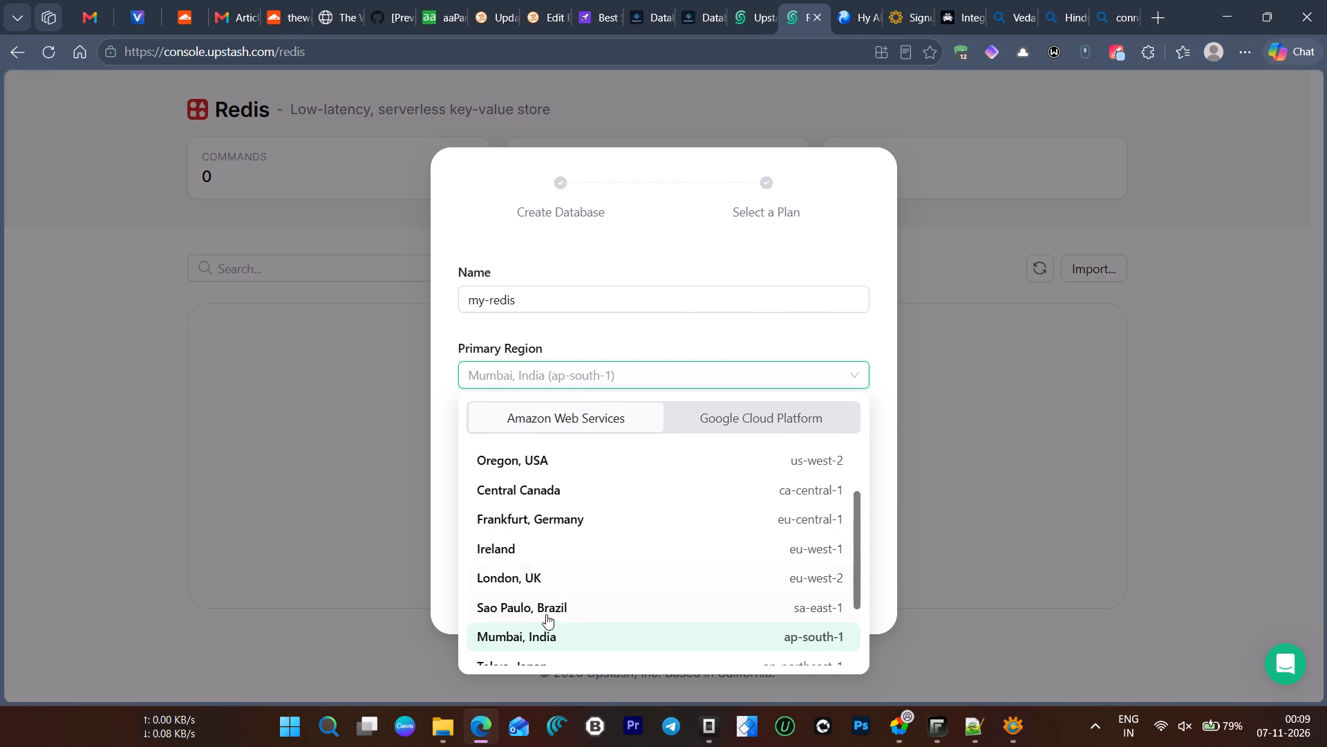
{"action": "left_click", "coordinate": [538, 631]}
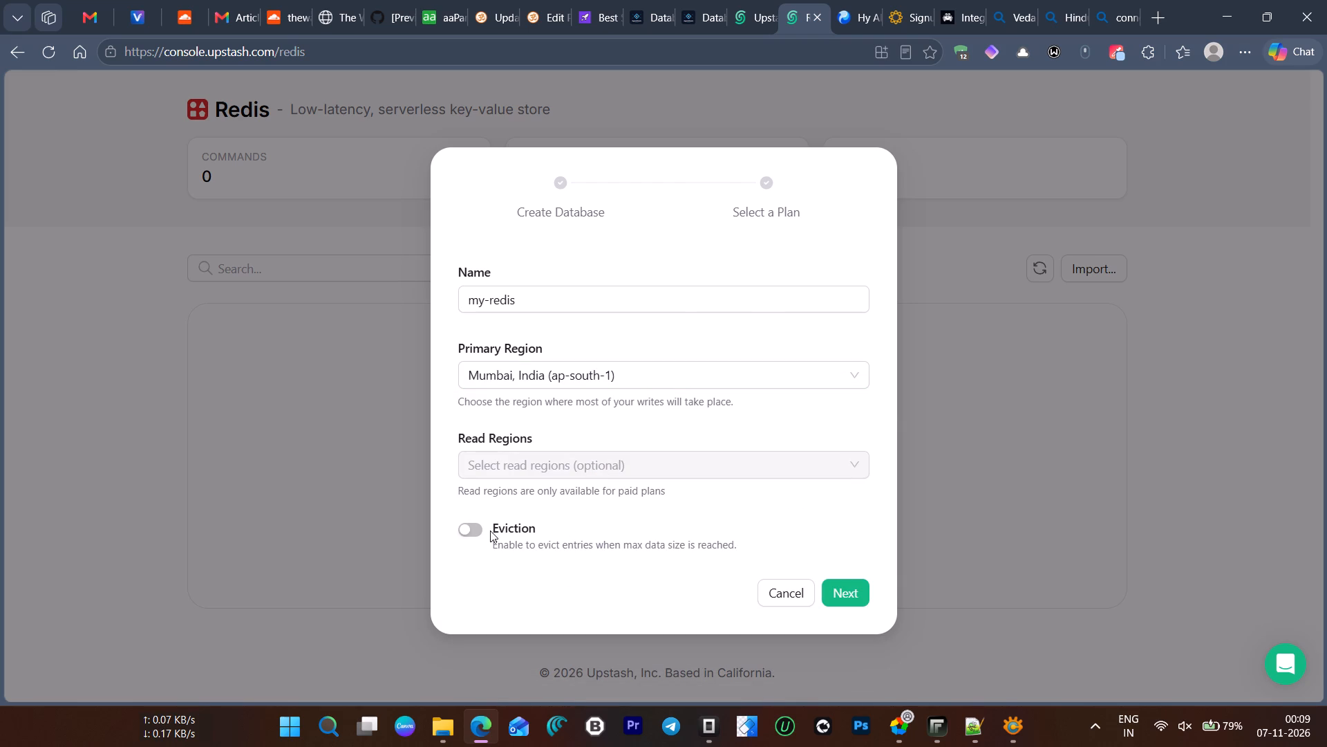
Accept the Free plan with eviction left off and create the my-redis database.
{"action": "scroll", "coordinate": [476, 543], "scroll_direction": "down", "scroll_amount": 1}
{"action": "left_click", "coordinate": [828, 594]}
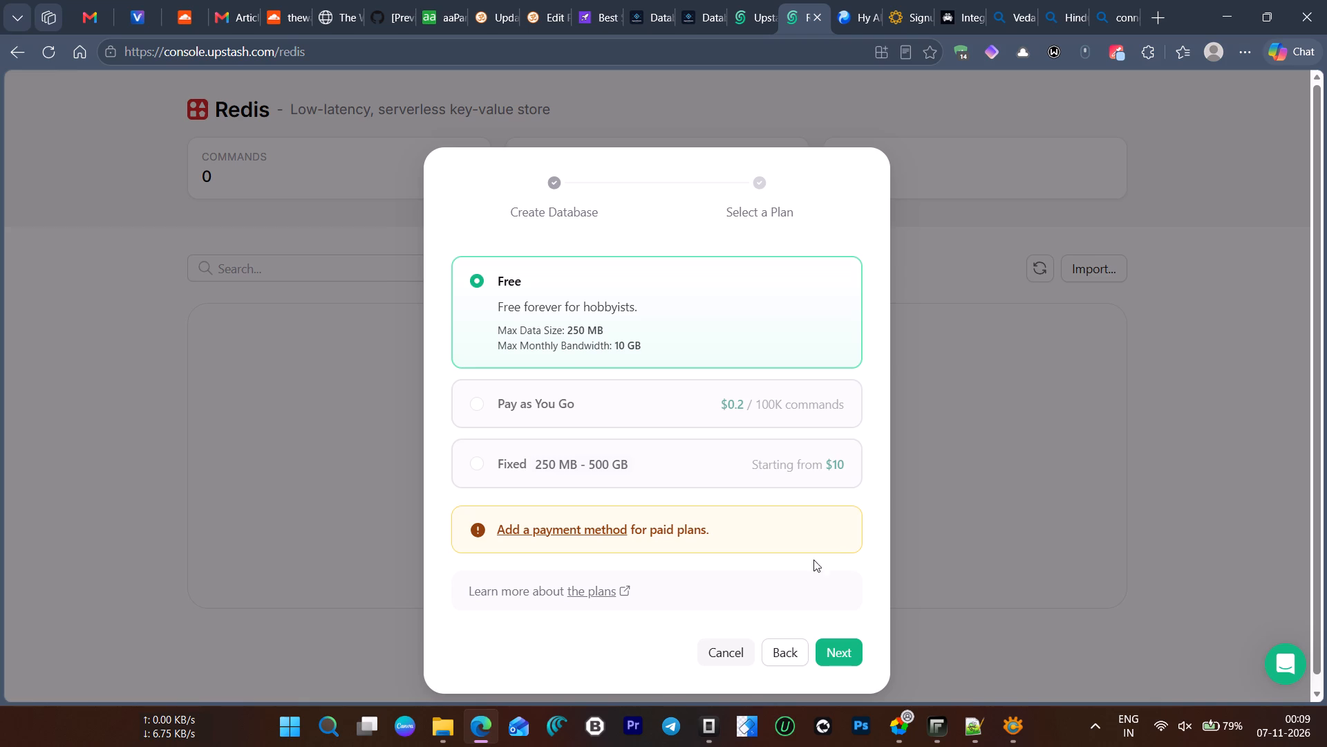
{"action": "left_click", "coordinate": [840, 651]}
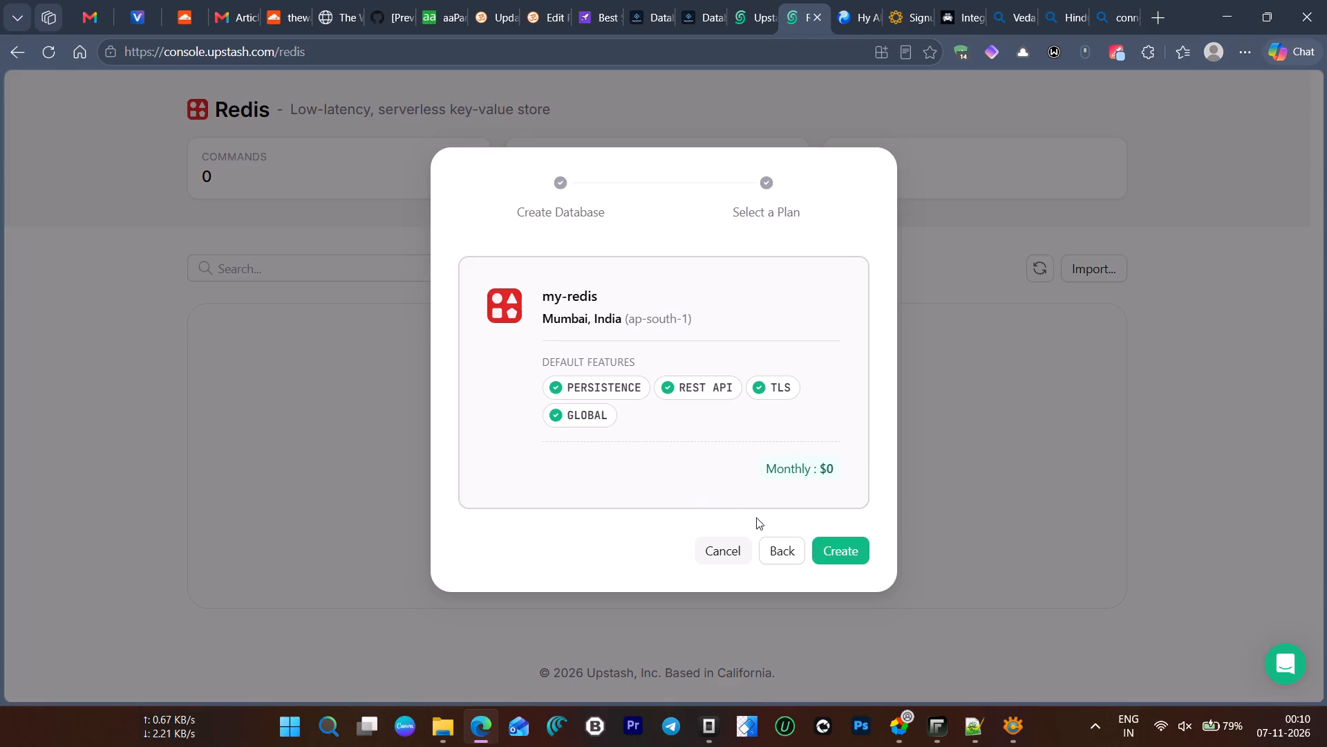
{"action": "left_click", "coordinate": [847, 547]}
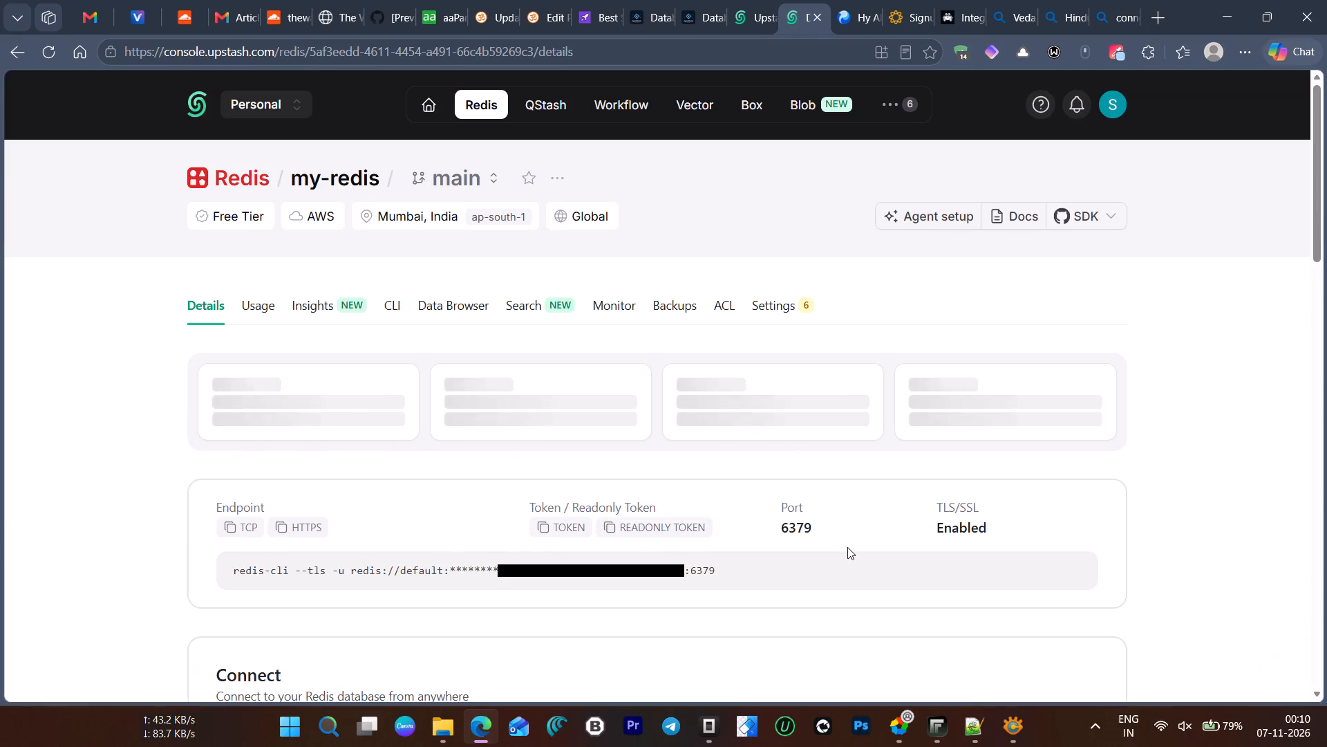
Examine the my-redis database details, including its endpoint, port, token and connection examples.
{"action": "scroll", "coordinate": [130, 474], "scroll_direction": "down", "scroll_amount": 2}
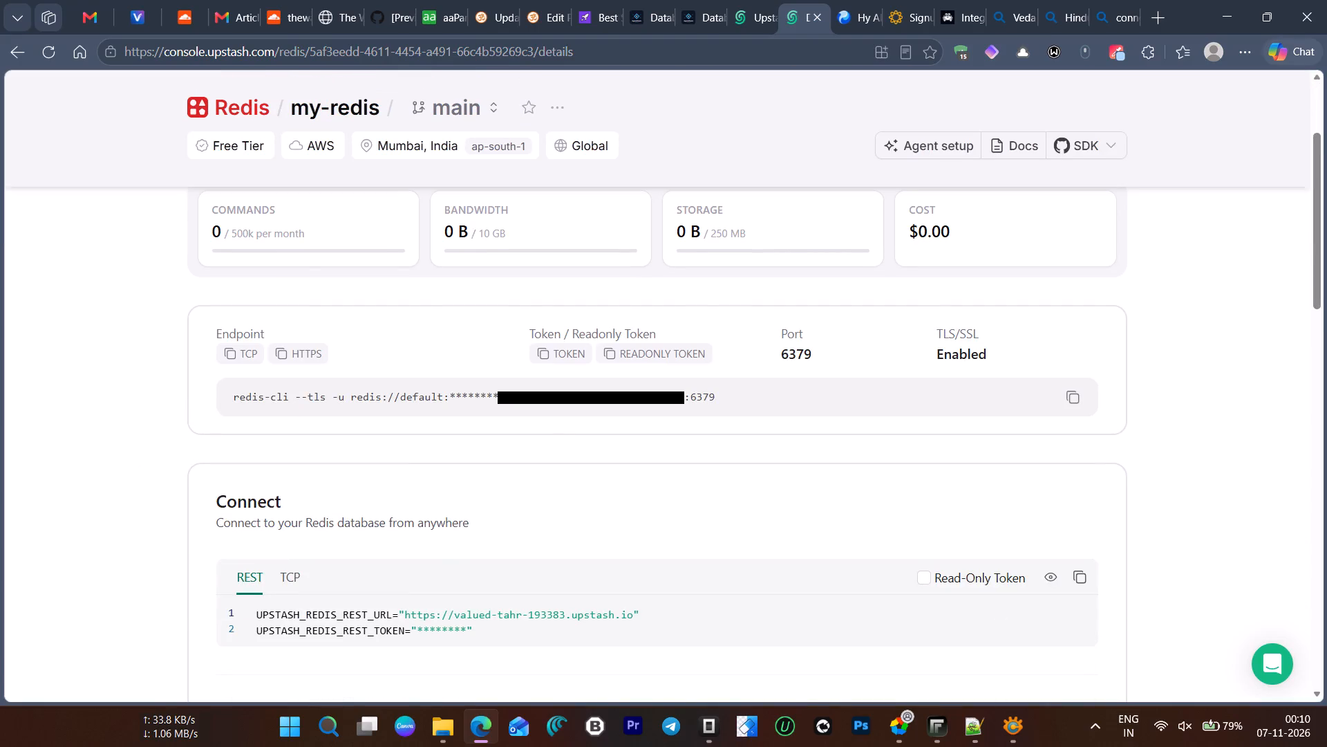
{"action": "scroll", "coordinate": [193, 524], "scroll_direction": "down", "scroll_amount": 2}
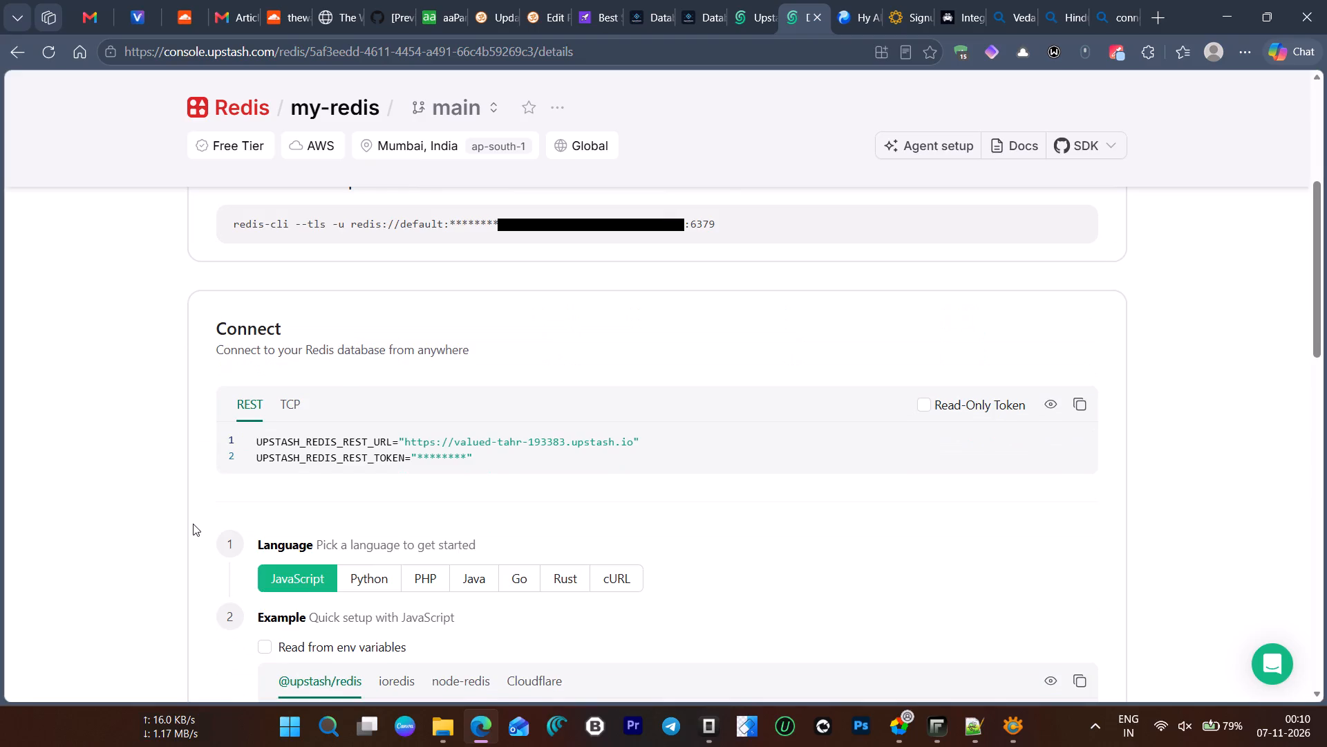
{"action": "scroll", "coordinate": [193, 524], "scroll_direction": "up", "scroll_amount": 3}
{"action": "scroll", "coordinate": [193, 524], "scroll_direction": "down", "scroll_amount": 2}
{"action": "scroll", "coordinate": [193, 524], "scroll_direction": "up", "scroll_amount": 3}
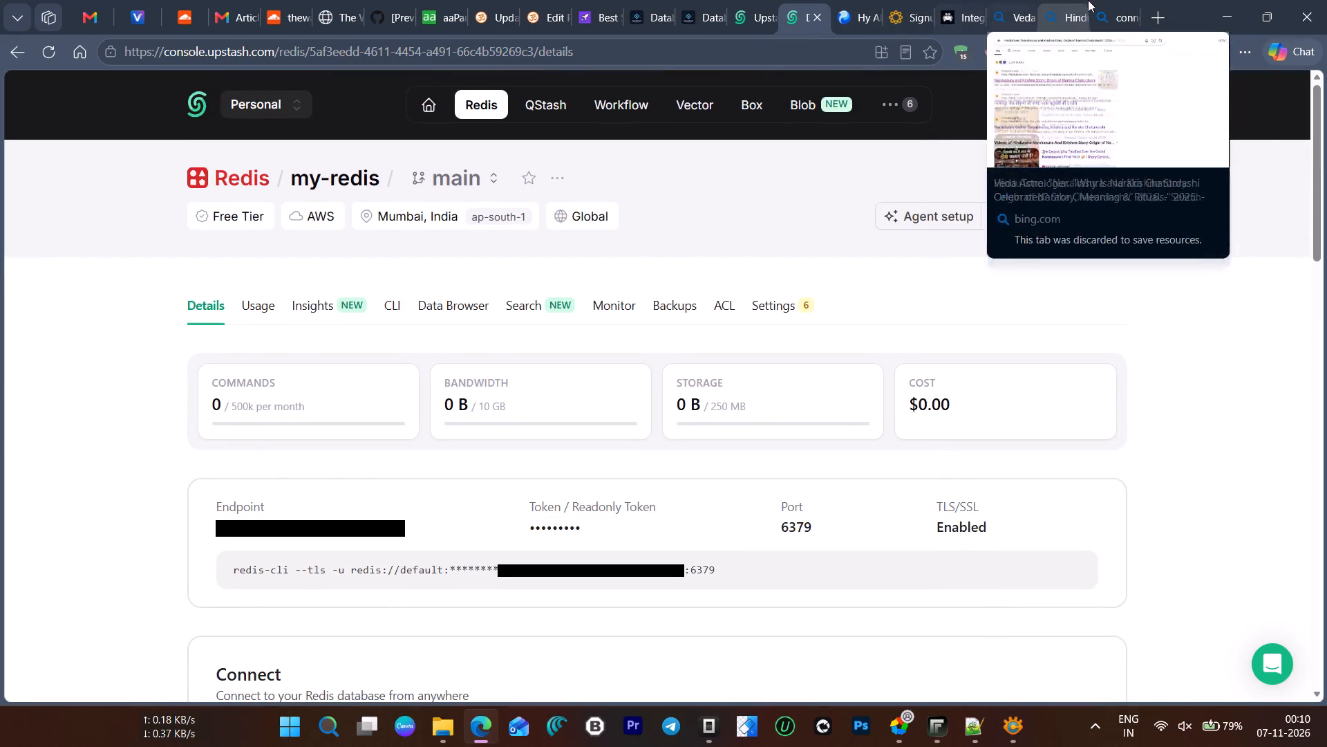
Open the thewarriors.in WordPress dashboard in the Redis search results tab and decline Elementor's contributor request.
{"action": "left_click", "coordinate": [1128, 0]}
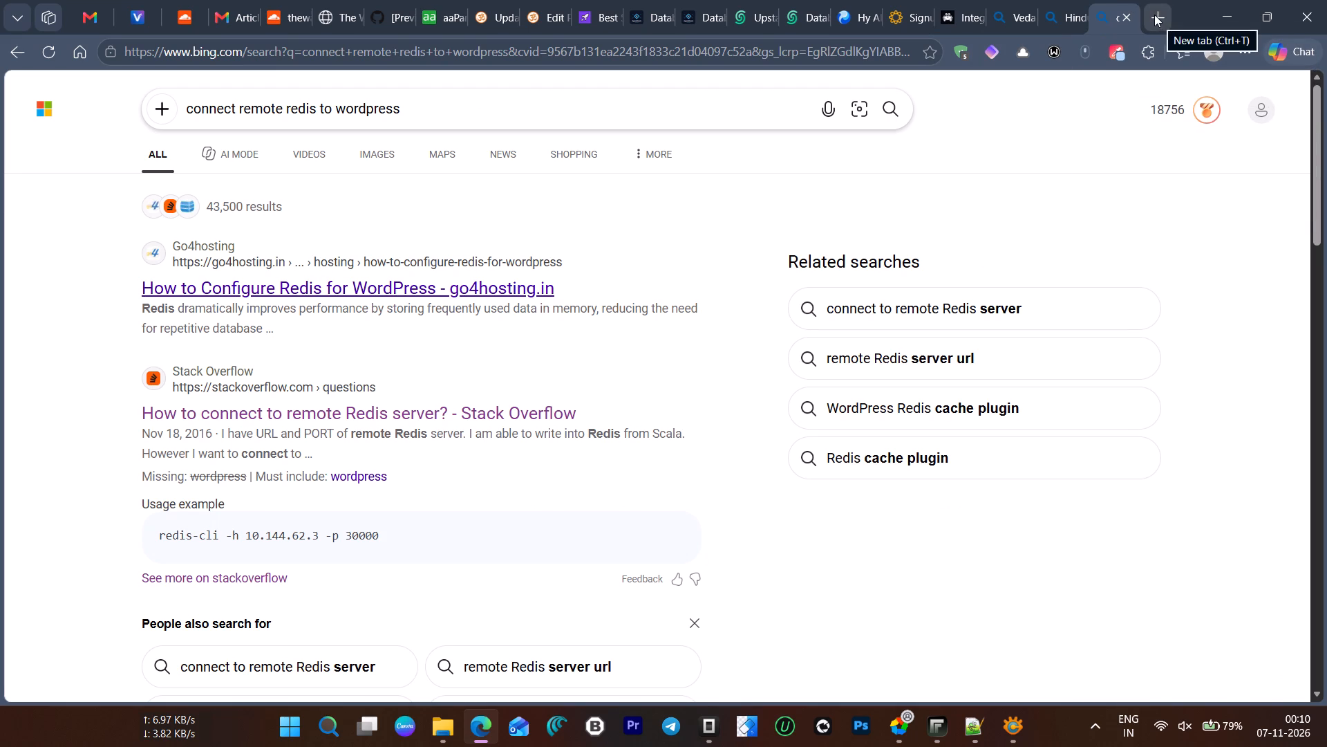
{"action": "left_click", "coordinate": [809, 53]}
{"action": "key", "text": "t"}
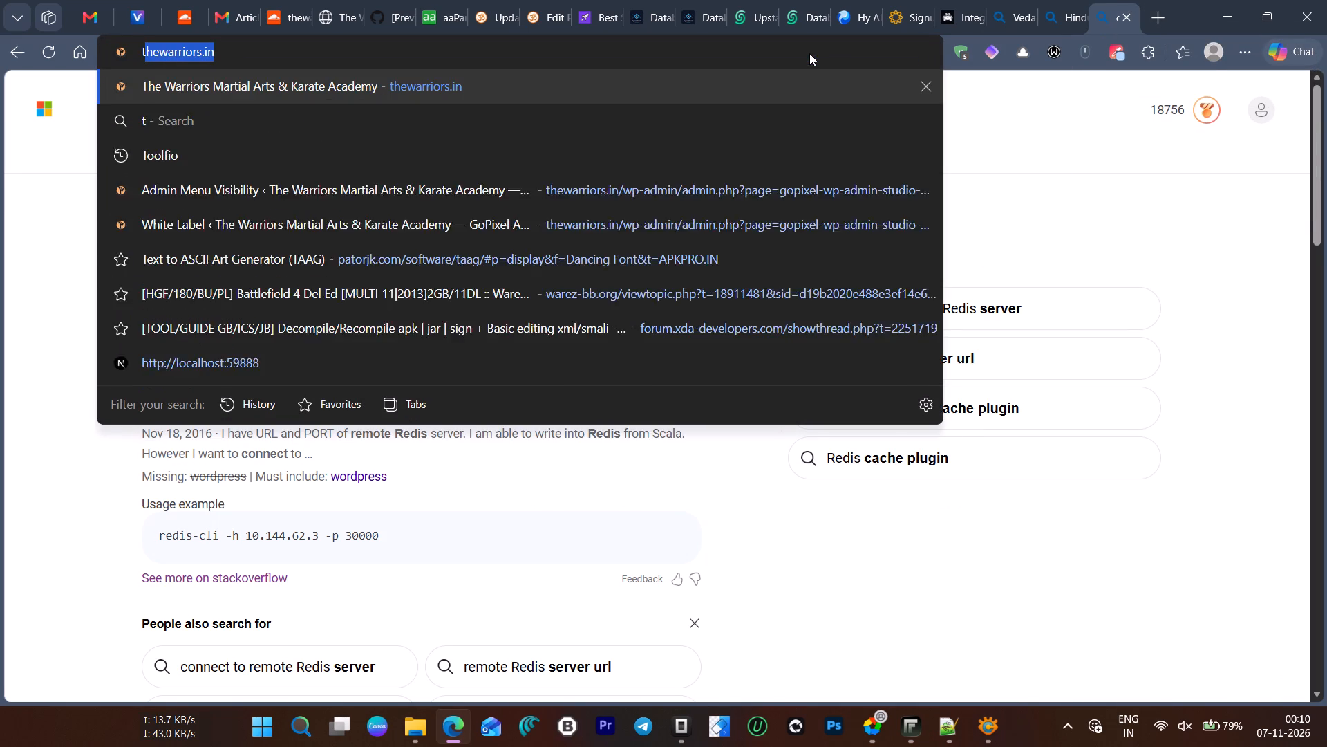
{"action": "left_click", "coordinate": [568, 76]}
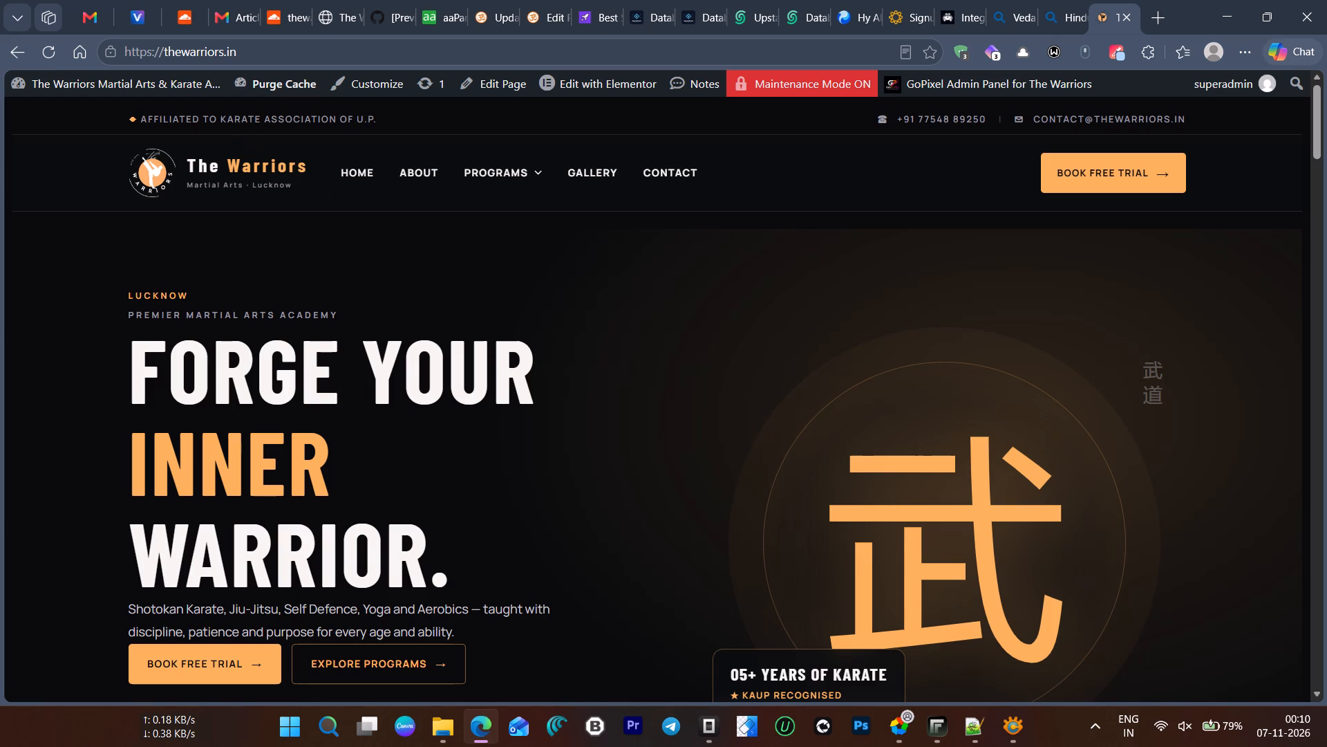
{"action": "left_click", "coordinate": [77, 110]}
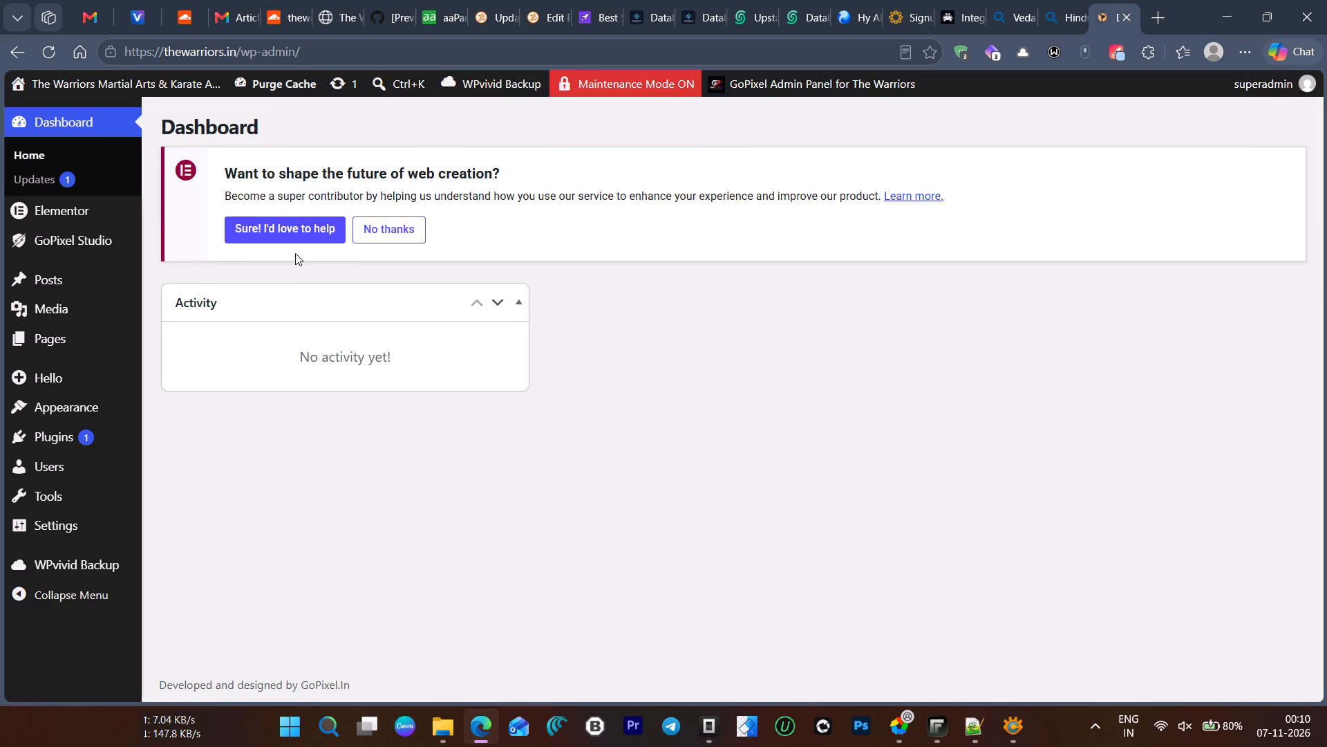
{"action": "left_click", "coordinate": [397, 232]}
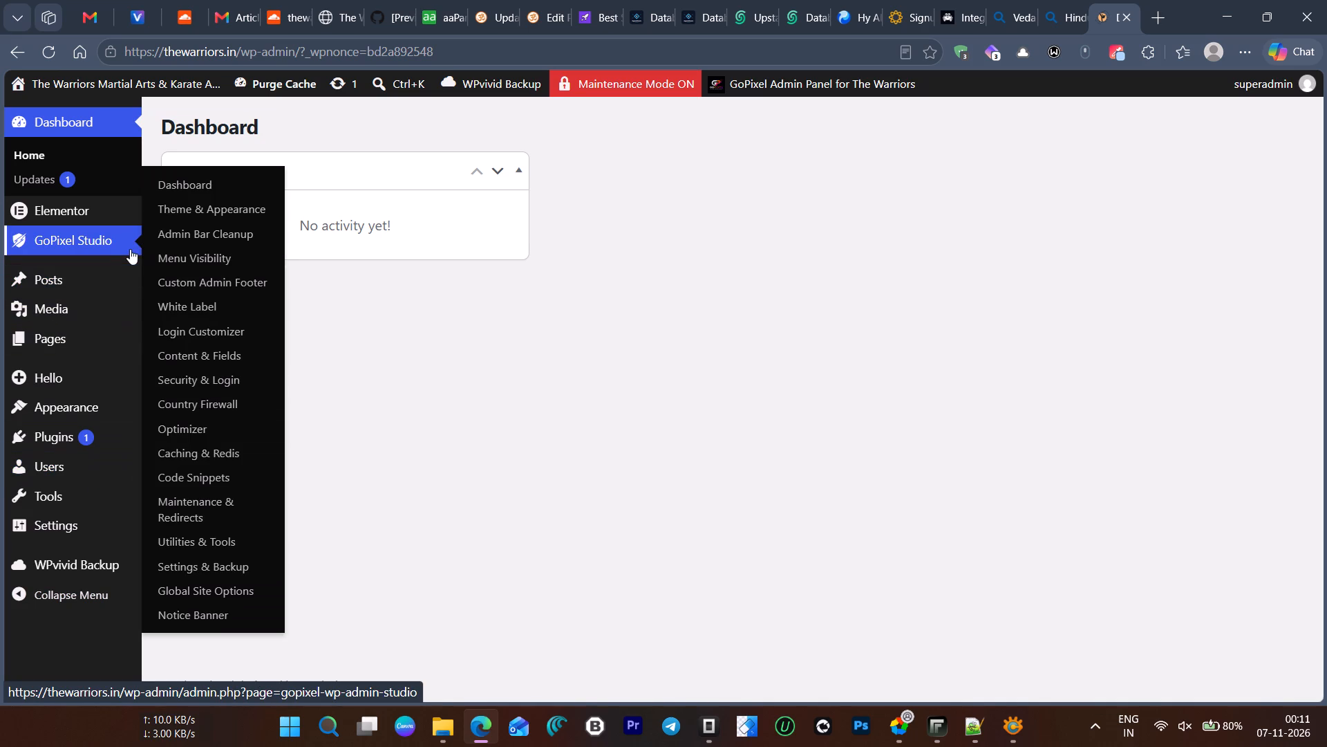
Open GoPixel Studio's Caching & Redis settings and locate the Redis Server Connection fields in the persistent object cache section.
{"action": "left_click", "coordinate": [187, 452]}
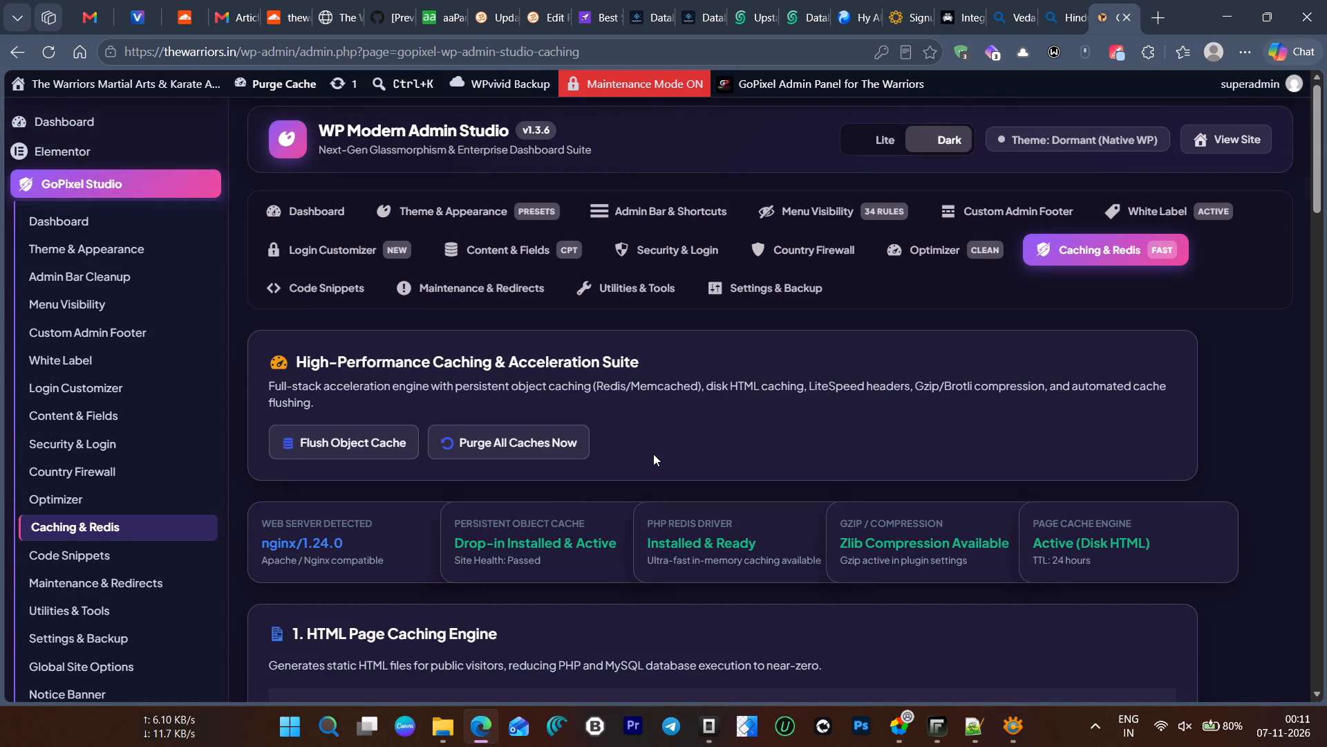
{"action": "scroll", "coordinate": [653, 454], "scroll_direction": "down", "scroll_amount": 3}
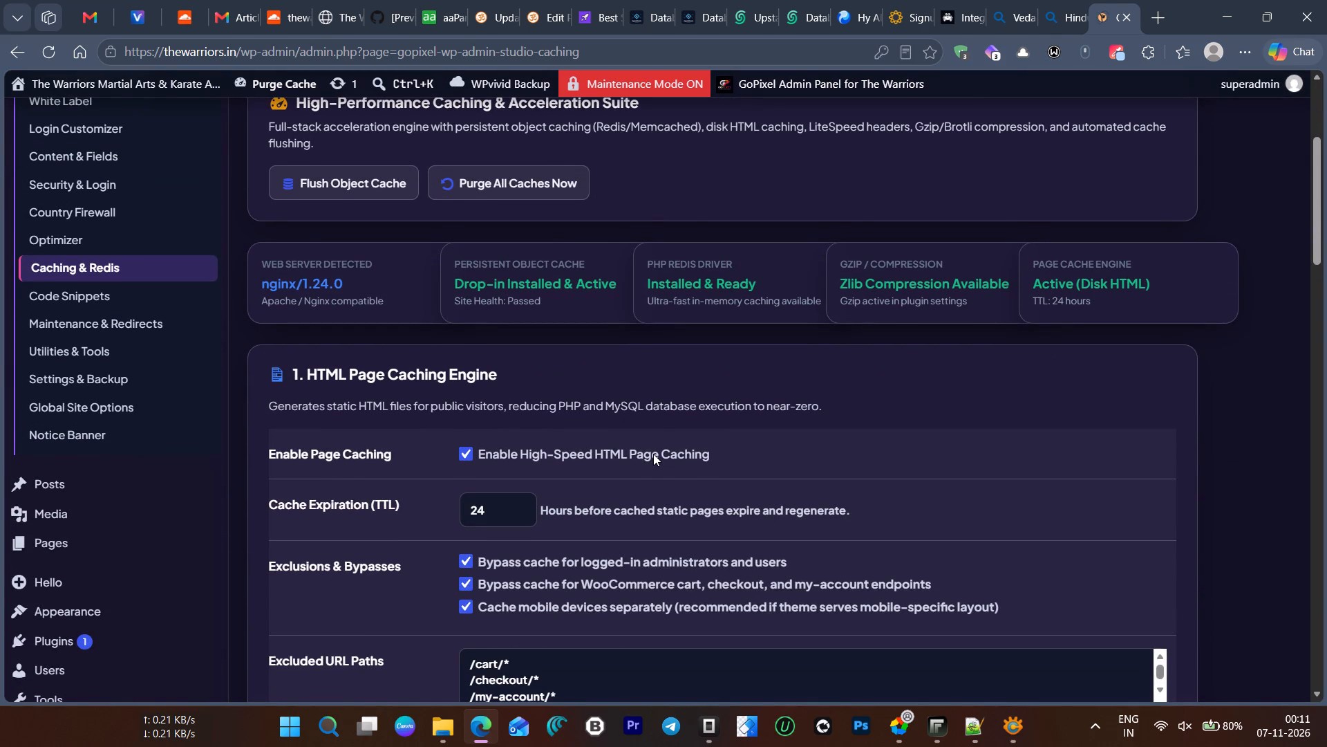
{"action": "scroll", "coordinate": [653, 454], "scroll_direction": "down", "scroll_amount": 8}
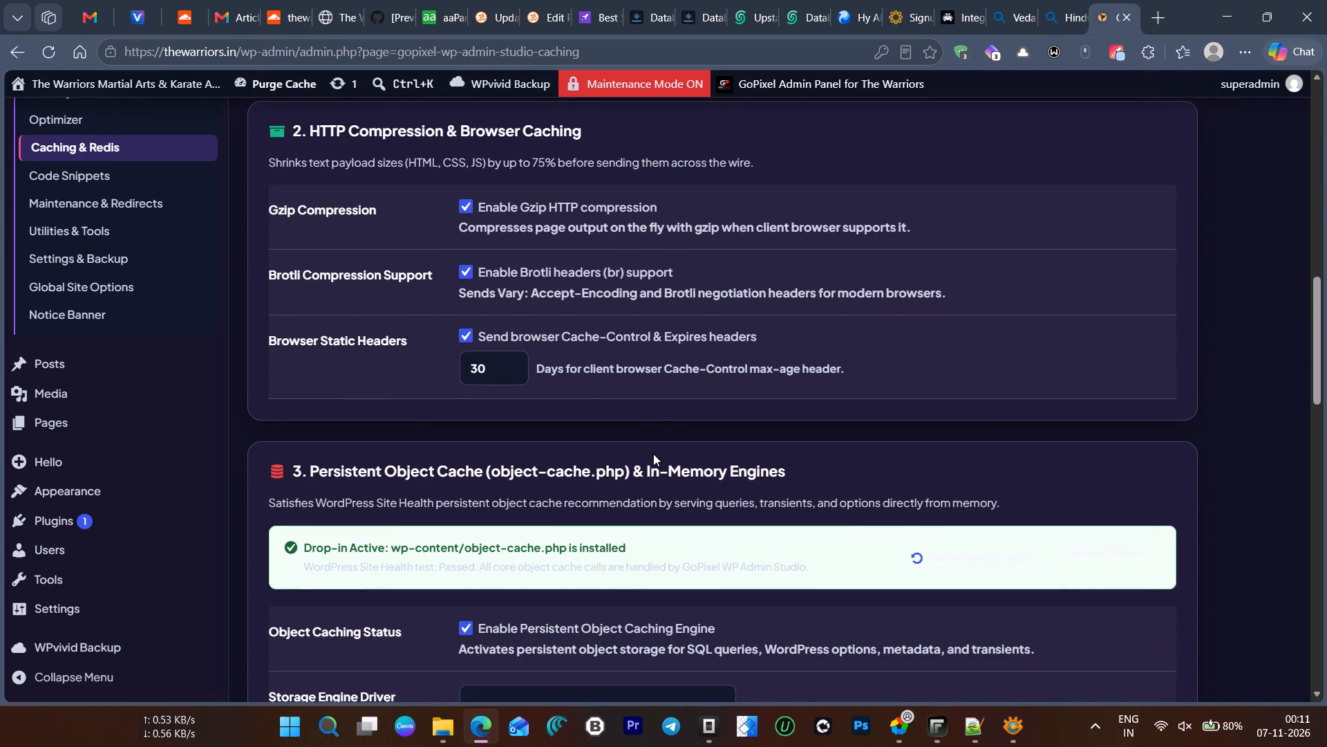
{"action": "scroll", "coordinate": [653, 454], "scroll_direction": "down", "scroll_amount": 6}
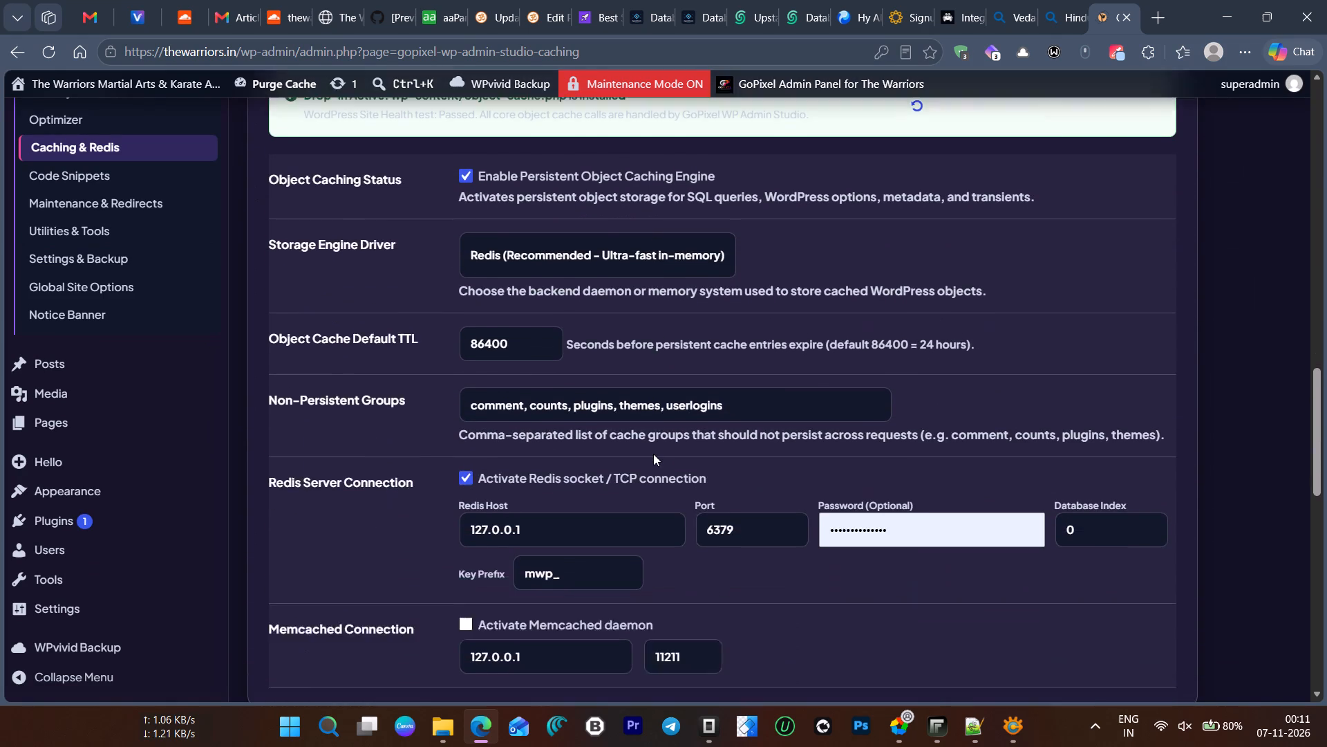
Enable ESI (Edge Side Includes) support under LiteSpeed Web Server Integration.
{"action": "scroll", "coordinate": [653, 454], "scroll_direction": "down", "scroll_amount": 3}
{"action": "scroll", "coordinate": [653, 454], "scroll_direction": "up", "scroll_amount": 1}
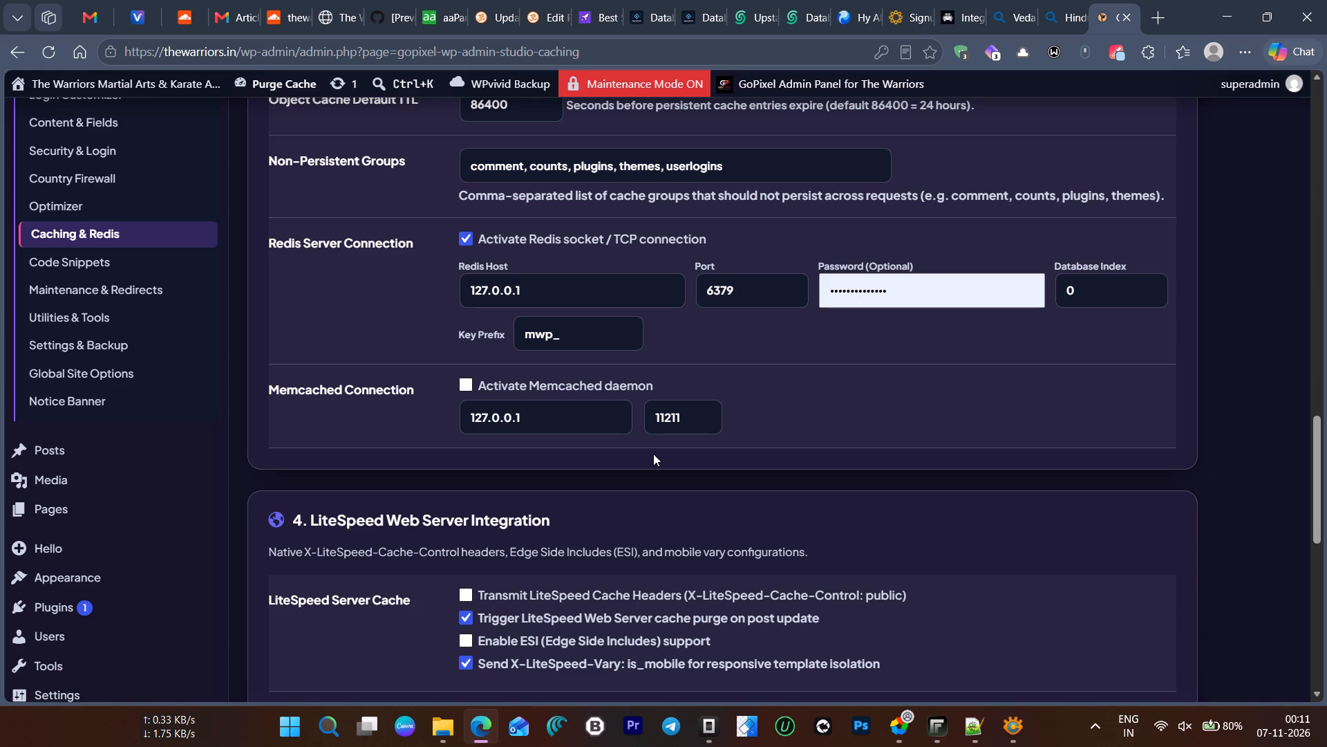
{"action": "scroll", "coordinate": [653, 454], "scroll_direction": "down", "scroll_amount": 3}
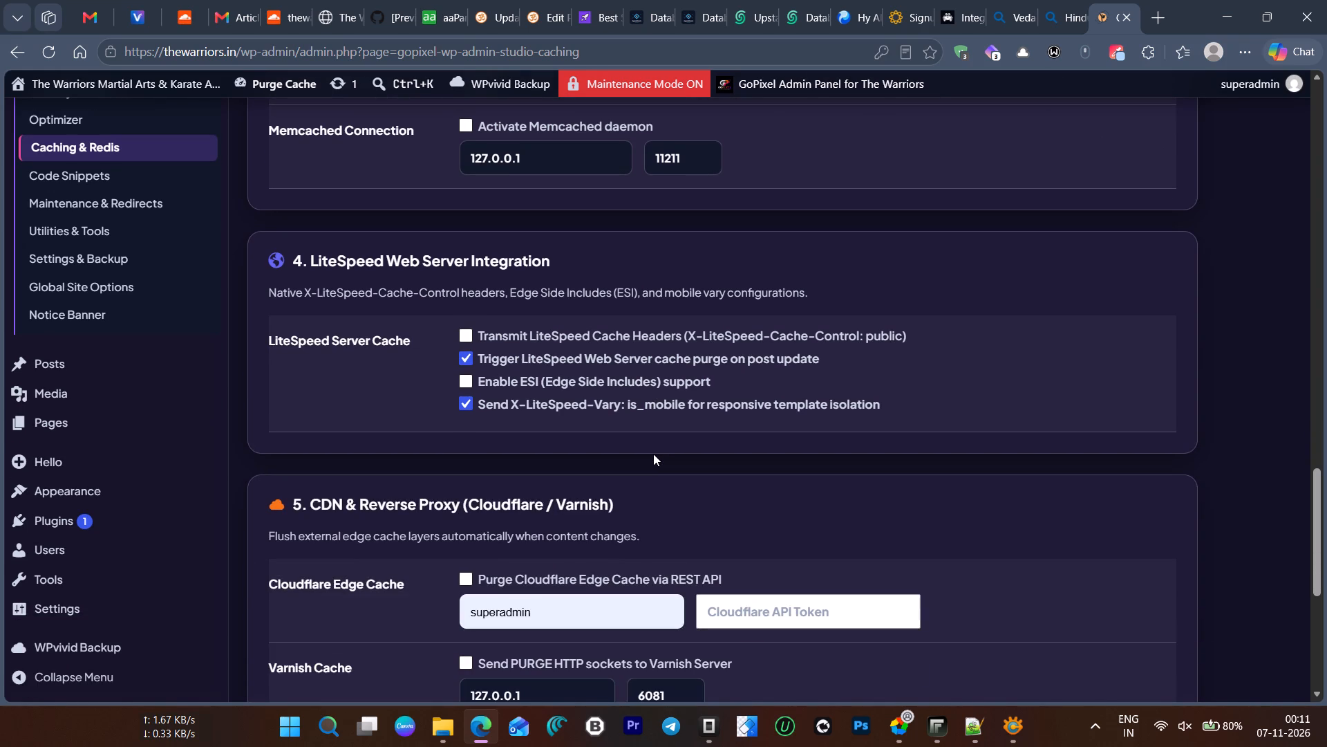
{"action": "left_click", "coordinate": [462, 380]}
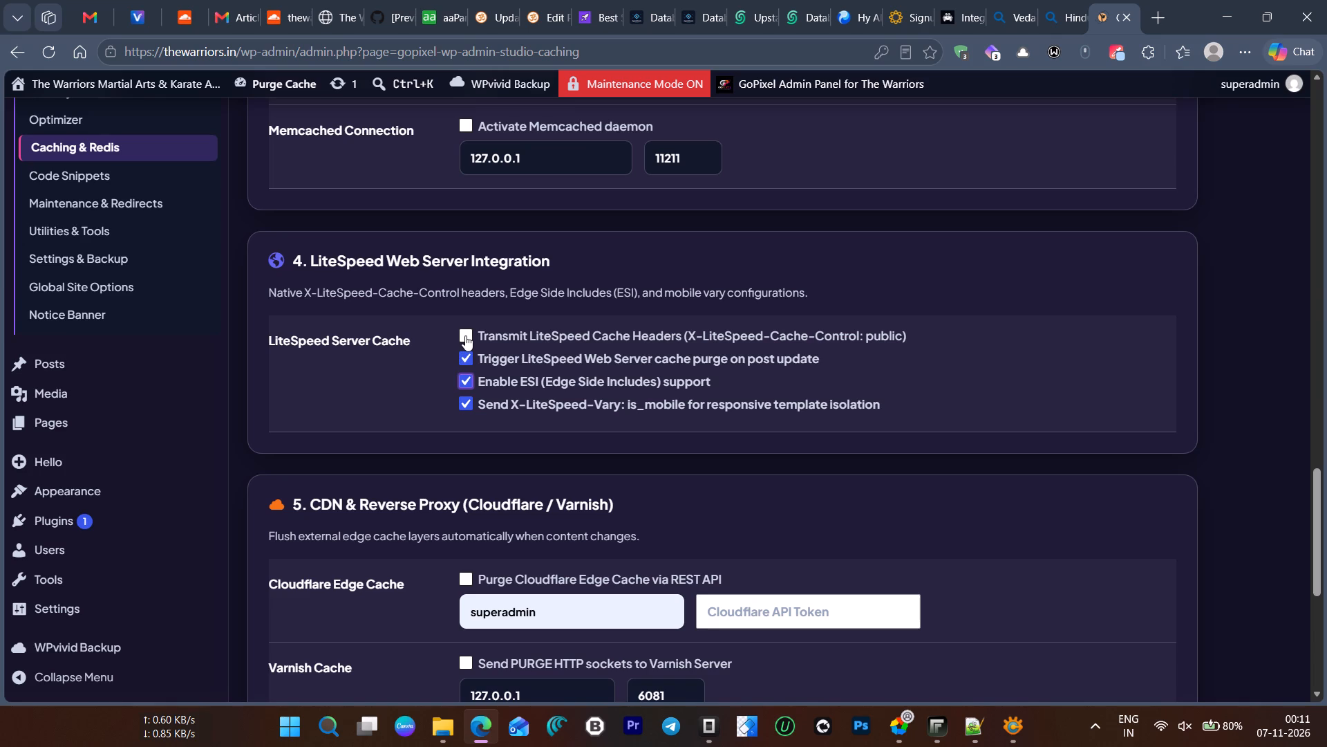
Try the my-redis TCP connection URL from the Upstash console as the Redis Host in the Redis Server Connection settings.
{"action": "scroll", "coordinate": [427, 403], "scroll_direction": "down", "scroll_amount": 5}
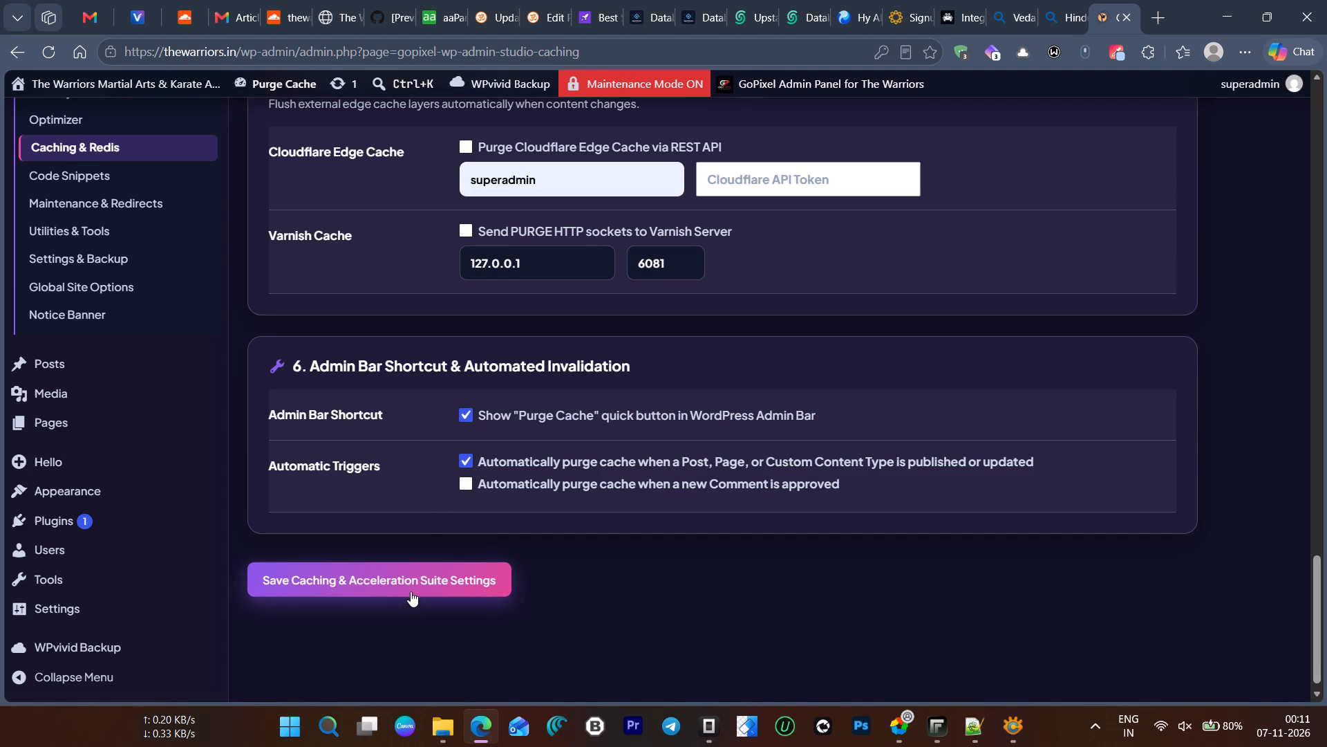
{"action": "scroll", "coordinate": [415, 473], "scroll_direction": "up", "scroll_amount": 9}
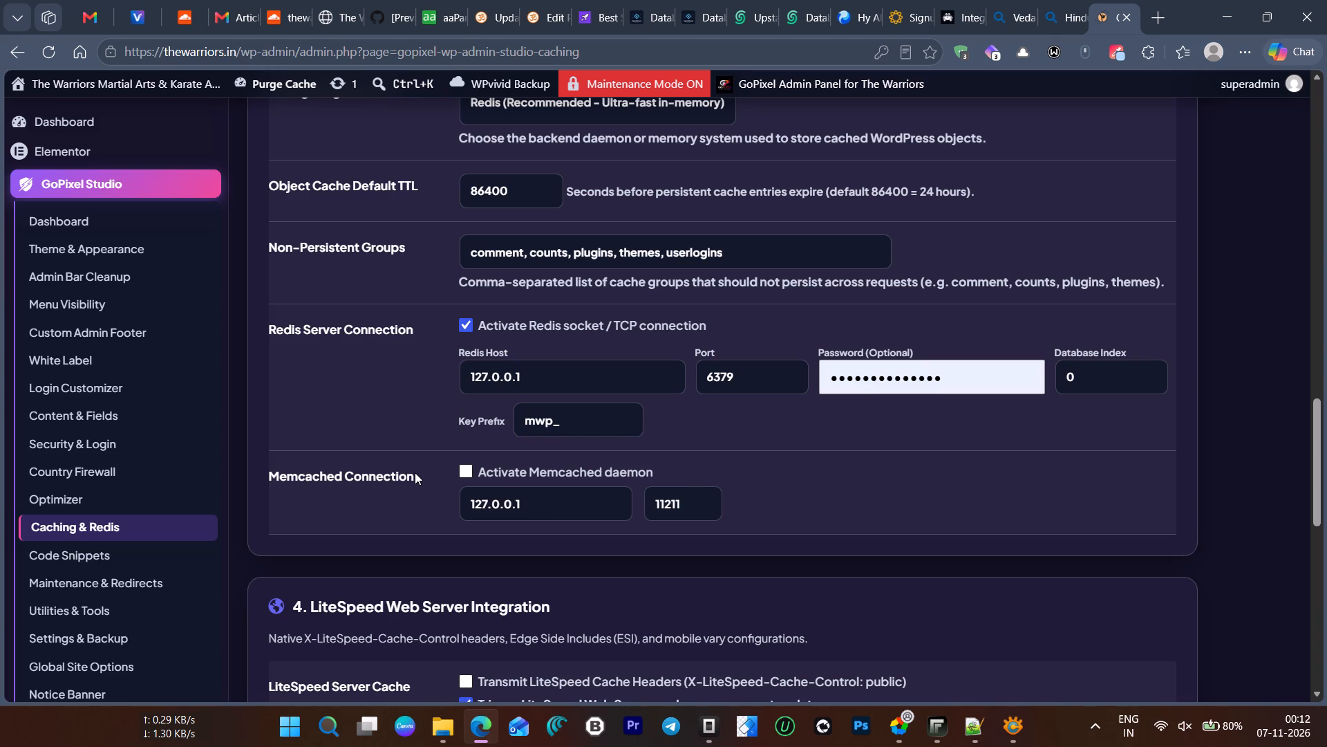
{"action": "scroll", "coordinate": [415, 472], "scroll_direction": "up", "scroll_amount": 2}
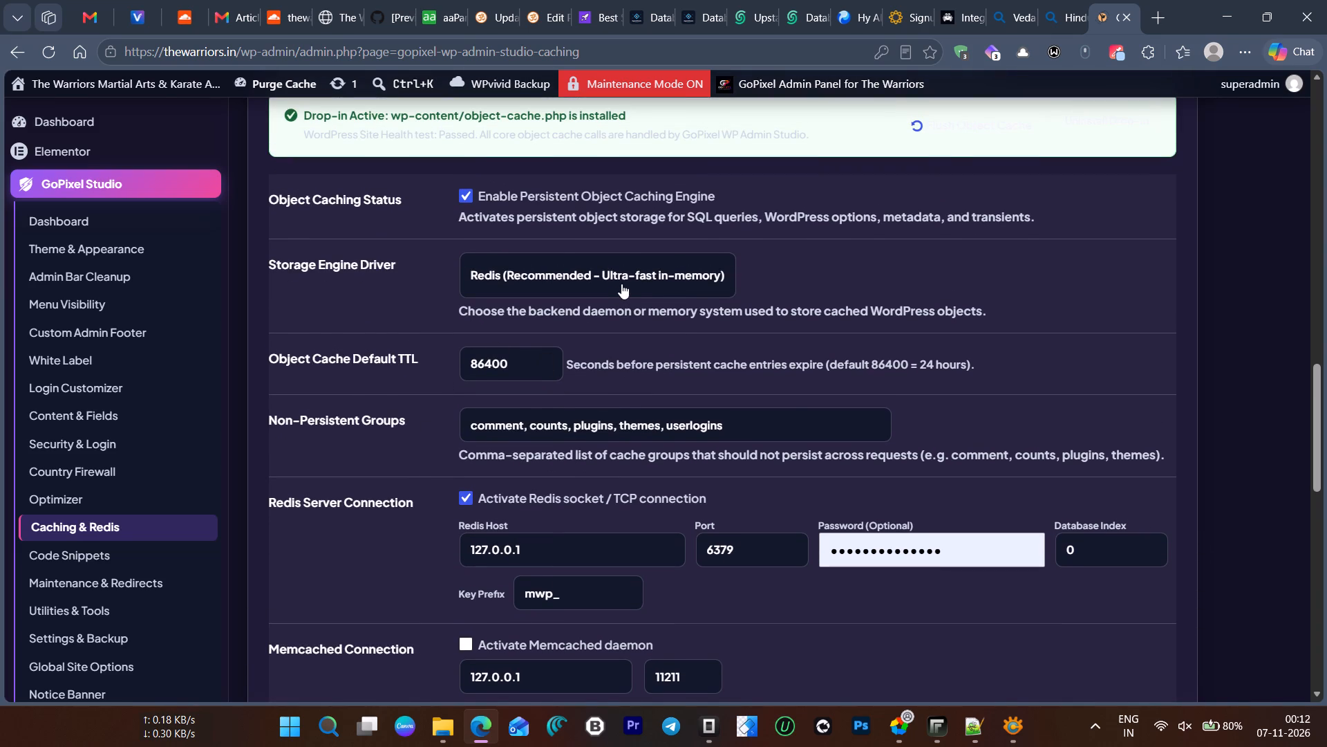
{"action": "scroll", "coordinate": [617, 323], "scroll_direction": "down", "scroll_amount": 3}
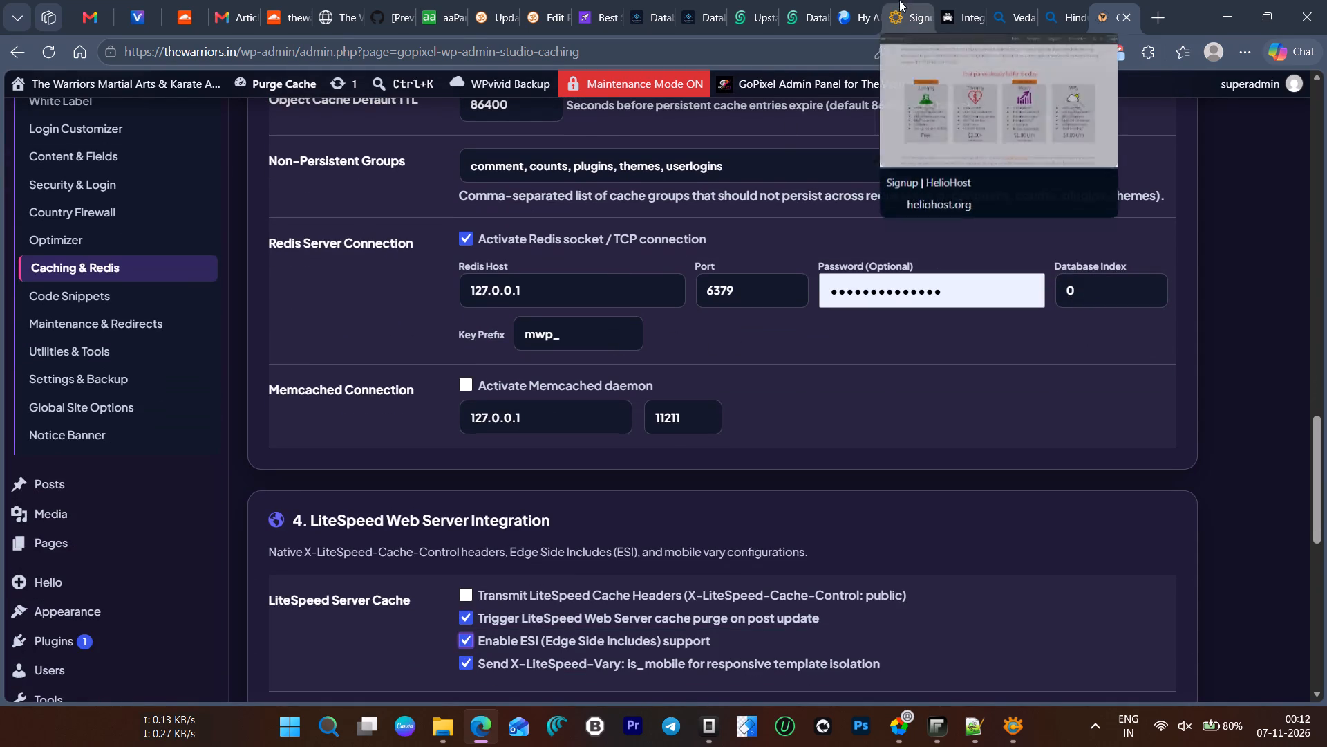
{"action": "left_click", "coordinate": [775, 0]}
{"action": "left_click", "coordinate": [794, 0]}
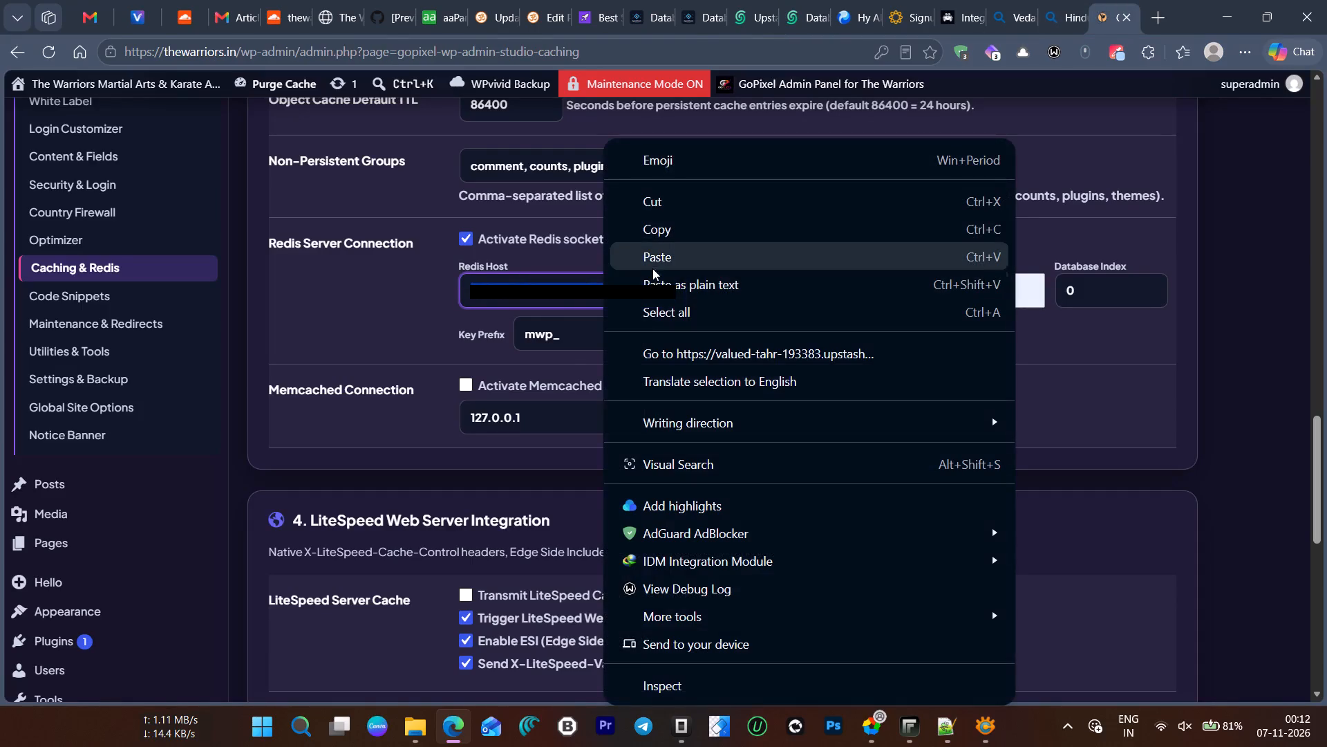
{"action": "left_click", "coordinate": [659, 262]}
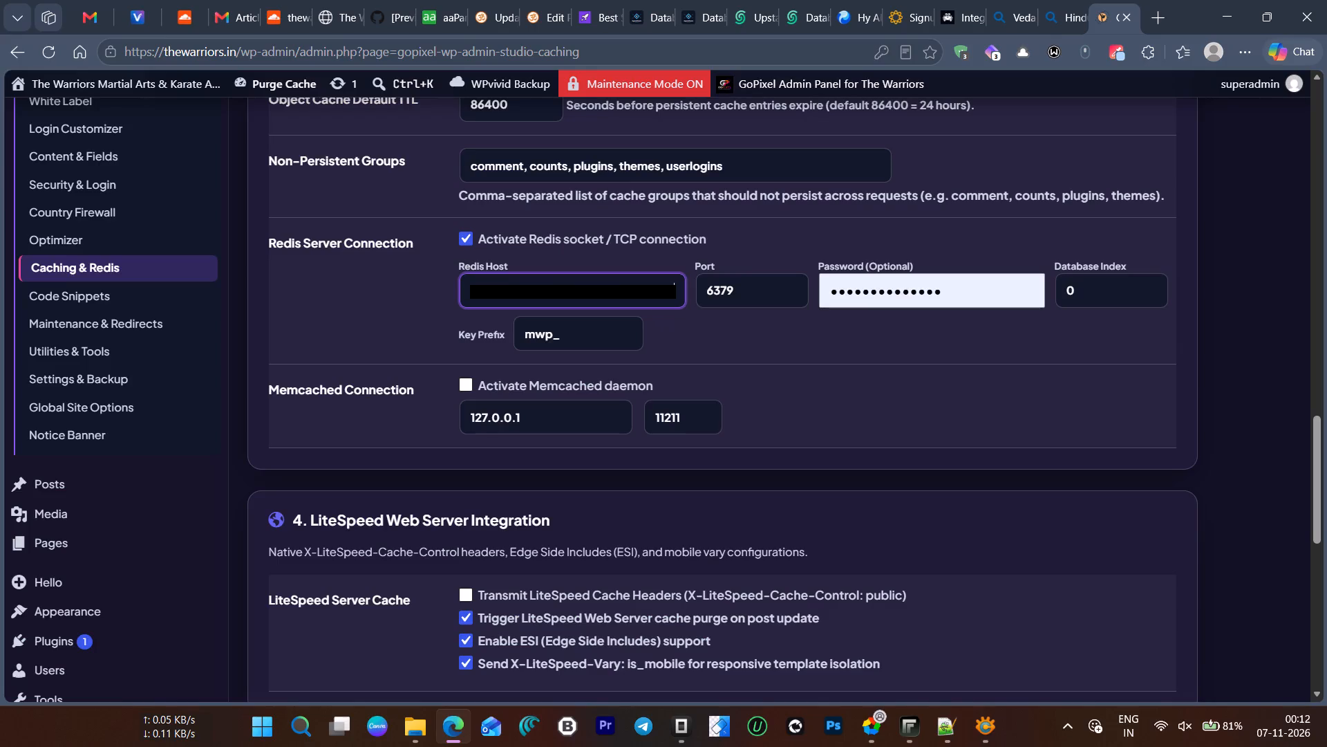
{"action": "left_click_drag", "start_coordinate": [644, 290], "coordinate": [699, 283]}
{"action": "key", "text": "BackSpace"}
{"action": "left_click_drag", "start_coordinate": [618, 285], "coordinate": [489, 284]}
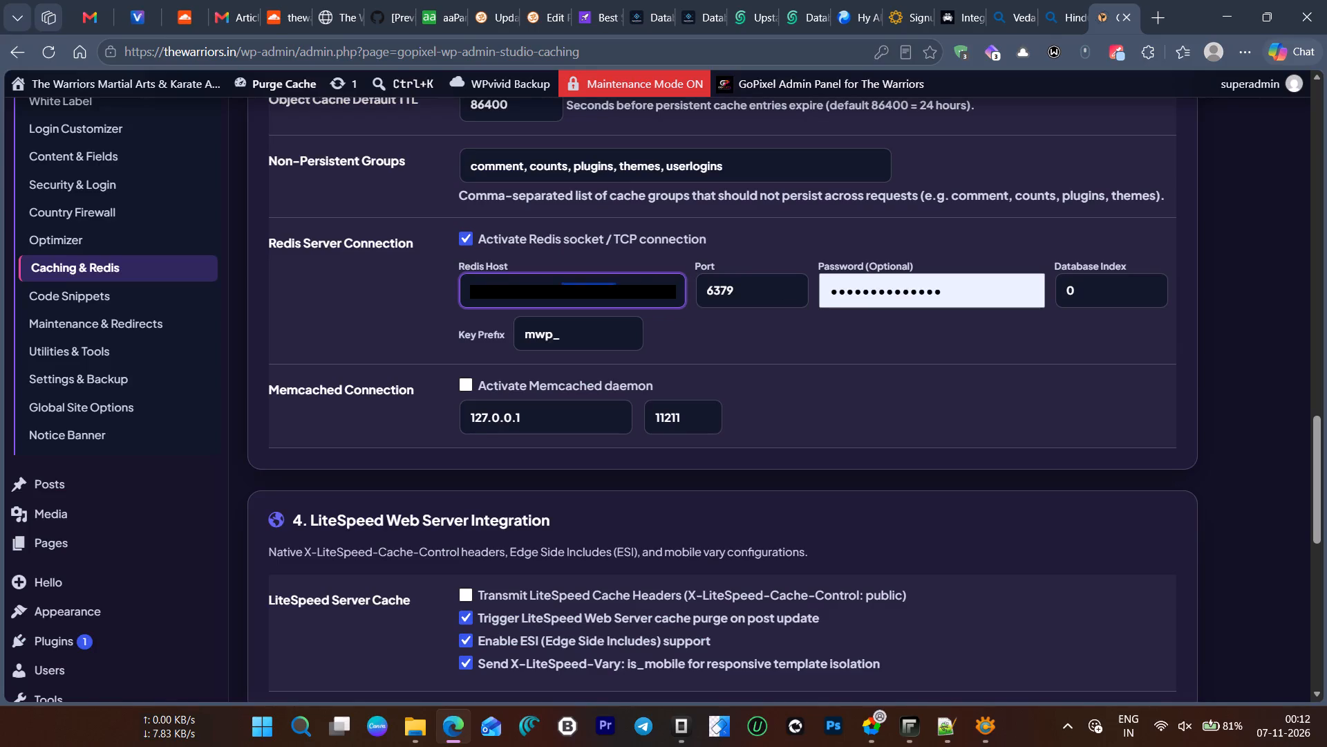
{"action": "left_click_drag", "start_coordinate": [489, 284], "coordinate": [457, 284]}
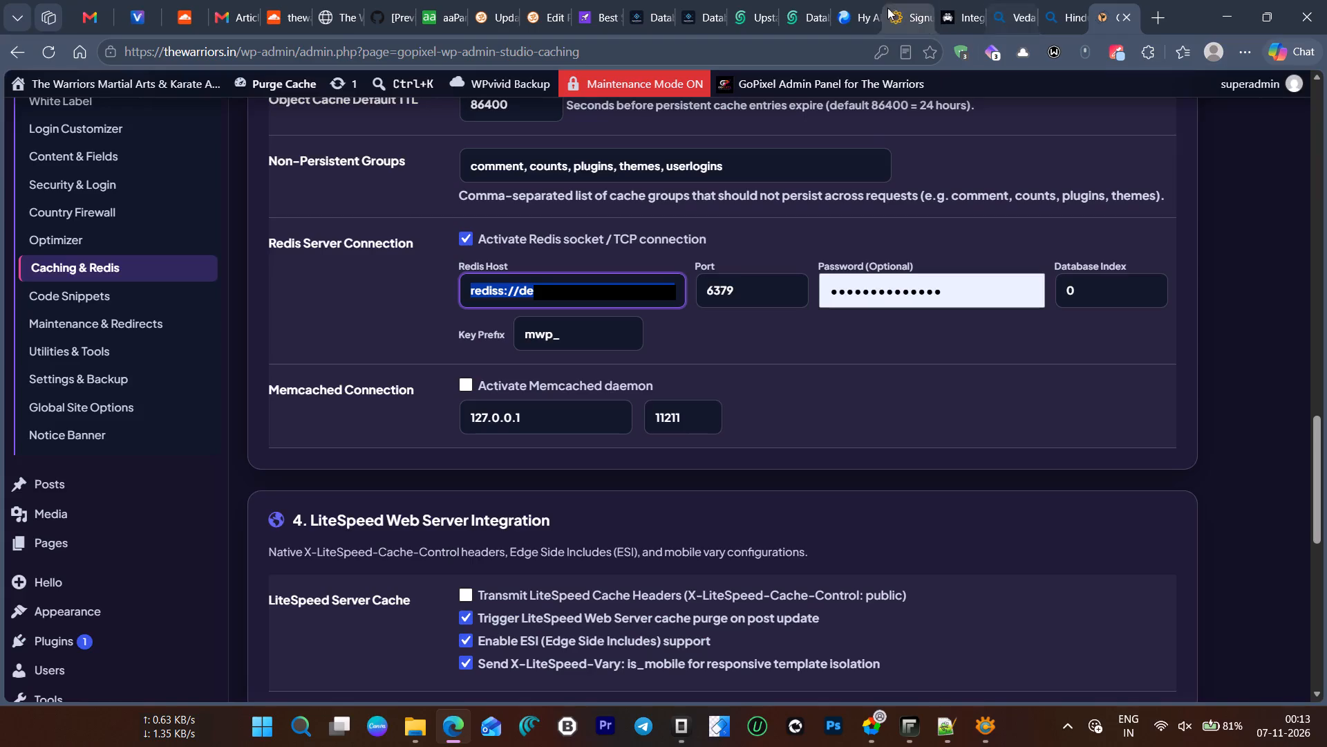
{"action": "left_click", "coordinate": [800, 0]}
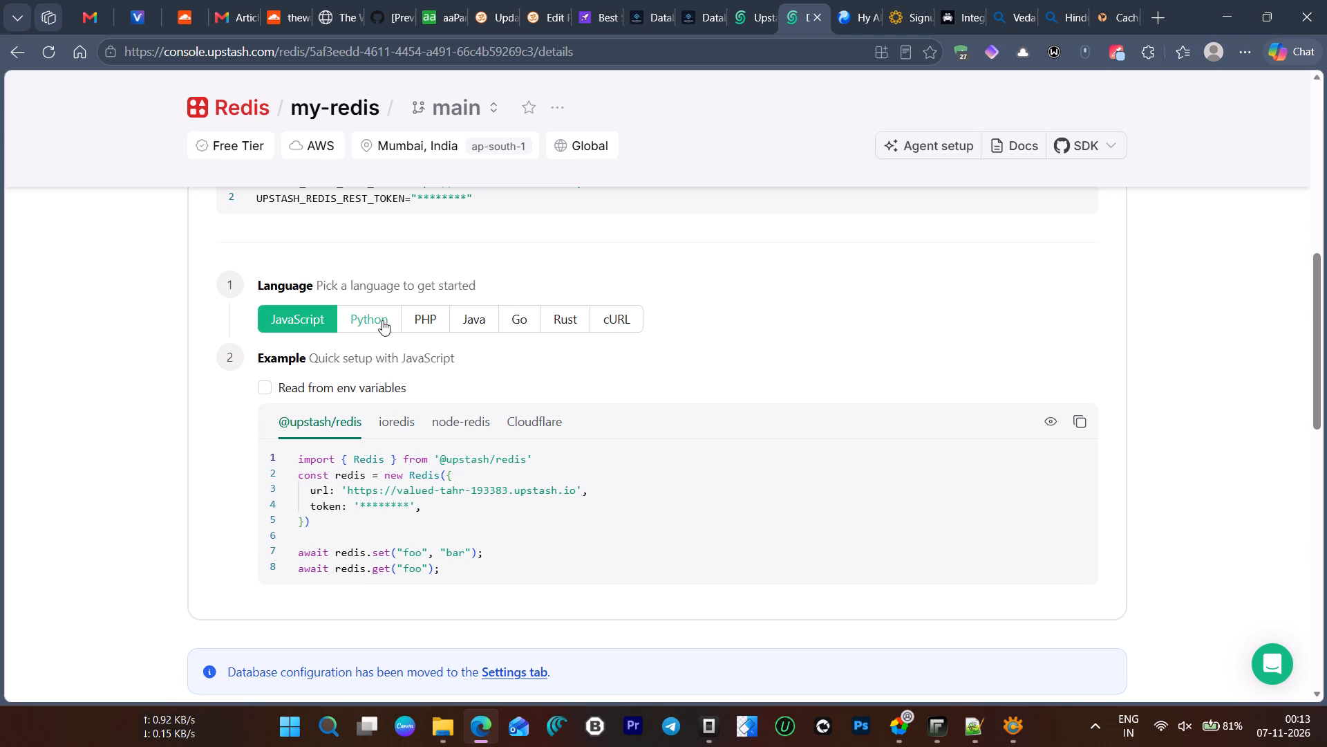
Examine the Prod Pack offer and the subscription plan comparison on the my-redis details page in Upstash.
{"action": "scroll", "coordinate": [382, 320], "scroll_direction": "down", "scroll_amount": 6}
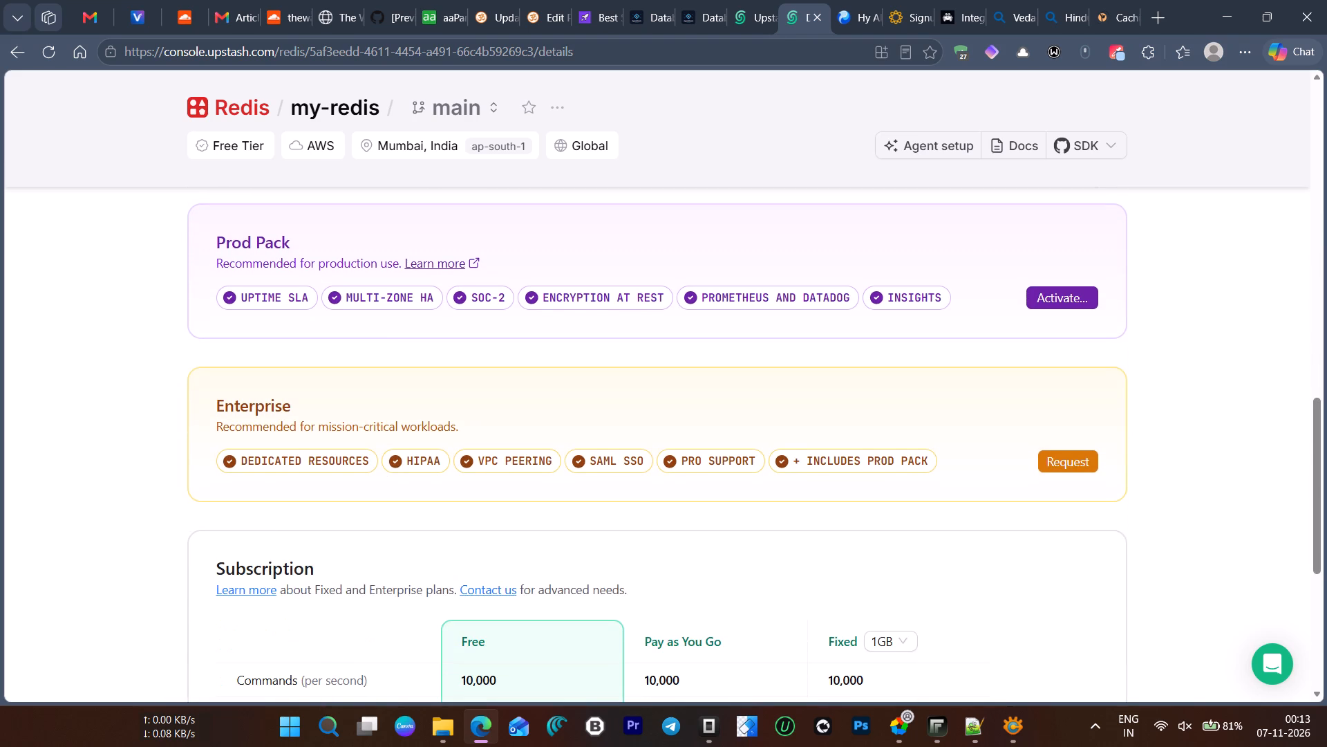
{"action": "scroll", "coordinate": [384, 324], "scroll_direction": "down", "scroll_amount": 2}
{"action": "scroll", "coordinate": [384, 324], "scroll_direction": "up", "scroll_amount": 2}
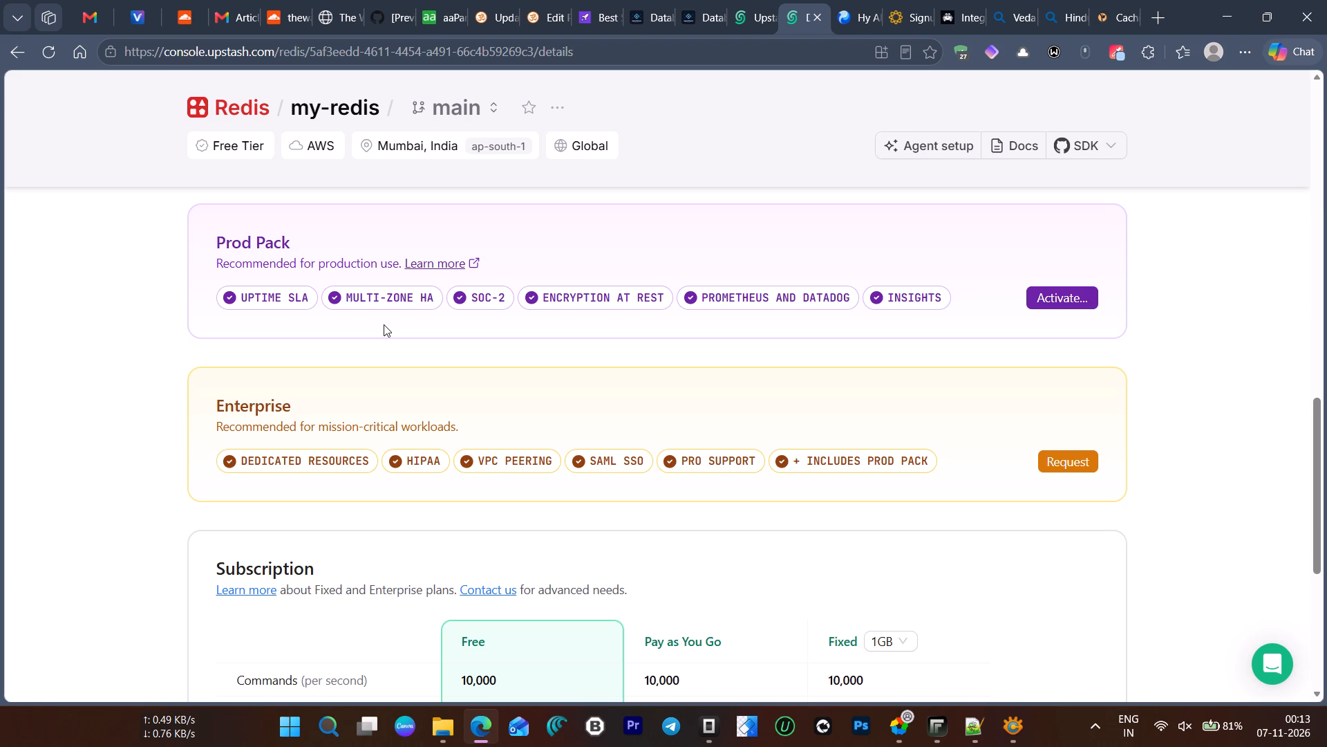
{"action": "left_click", "coordinate": [1044, 297]}
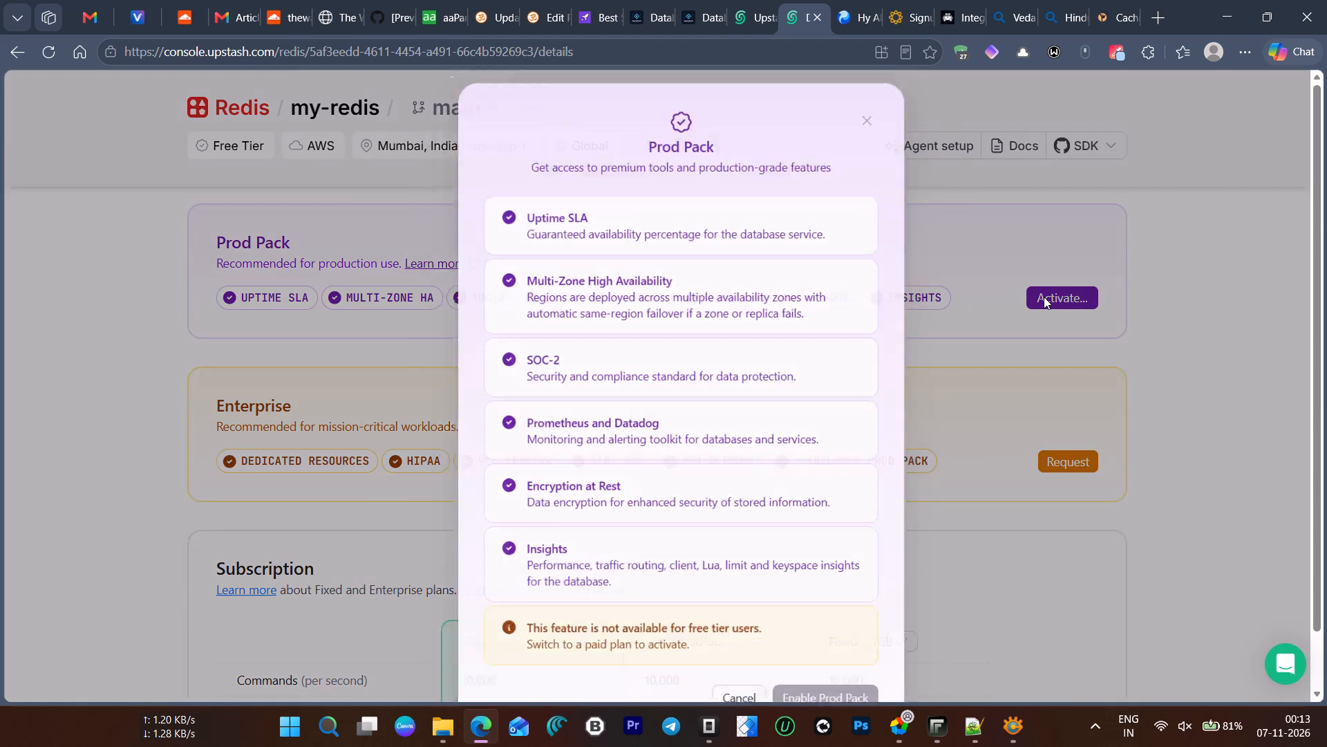
{"action": "scroll", "coordinate": [733, 433], "scroll_direction": "down", "scroll_amount": 6}
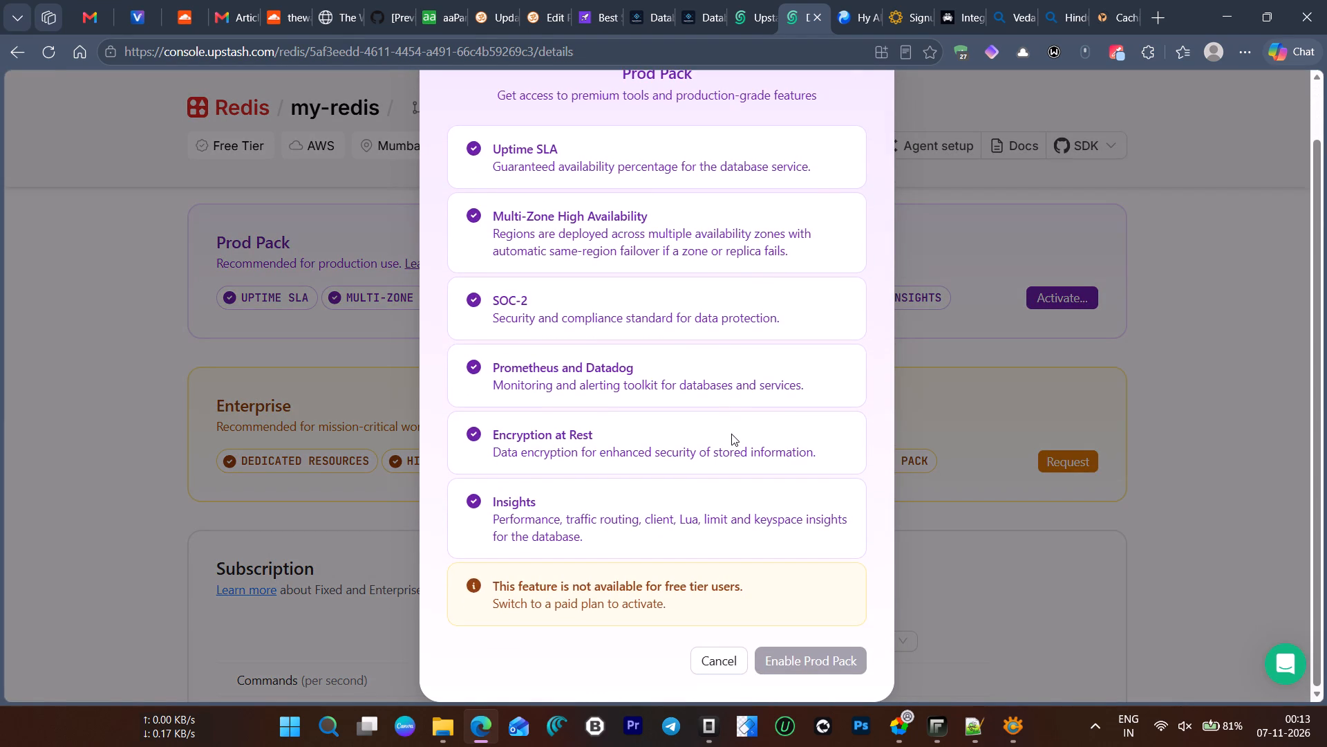
{"action": "left_click", "coordinate": [1021, 564]}
{"action": "scroll", "coordinate": [807, 539], "scroll_direction": "down", "scroll_amount": 4}
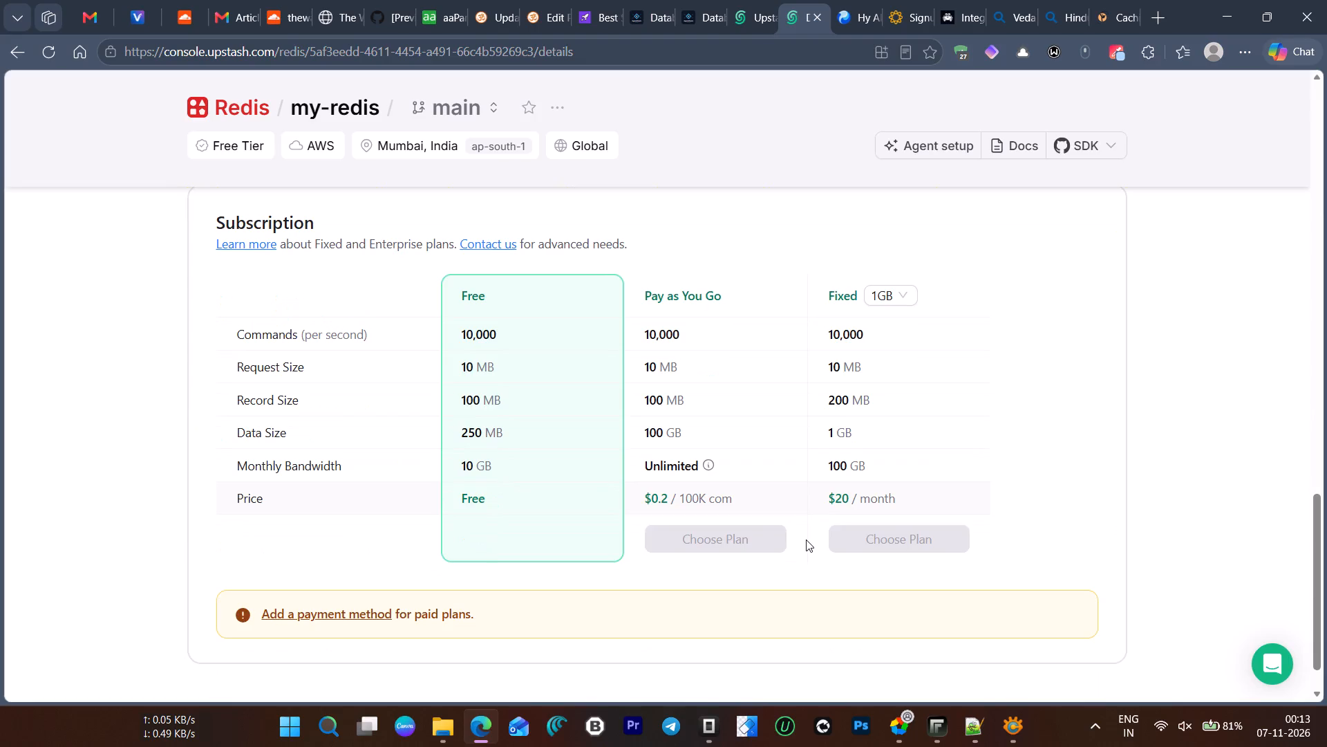
{"action": "scroll", "coordinate": [831, 532], "scroll_direction": "up", "scroll_amount": 6}
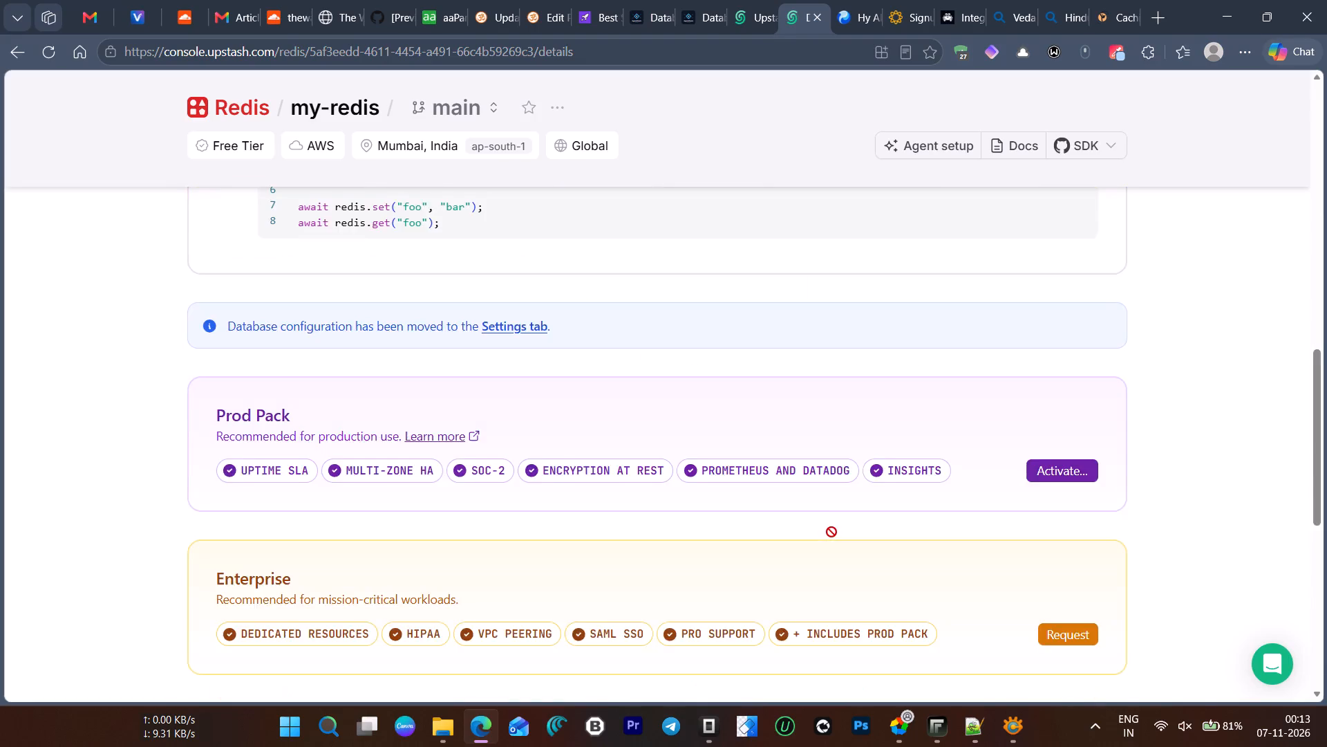
{"action": "scroll", "coordinate": [831, 532], "scroll_direction": "up", "scroll_amount": 11}
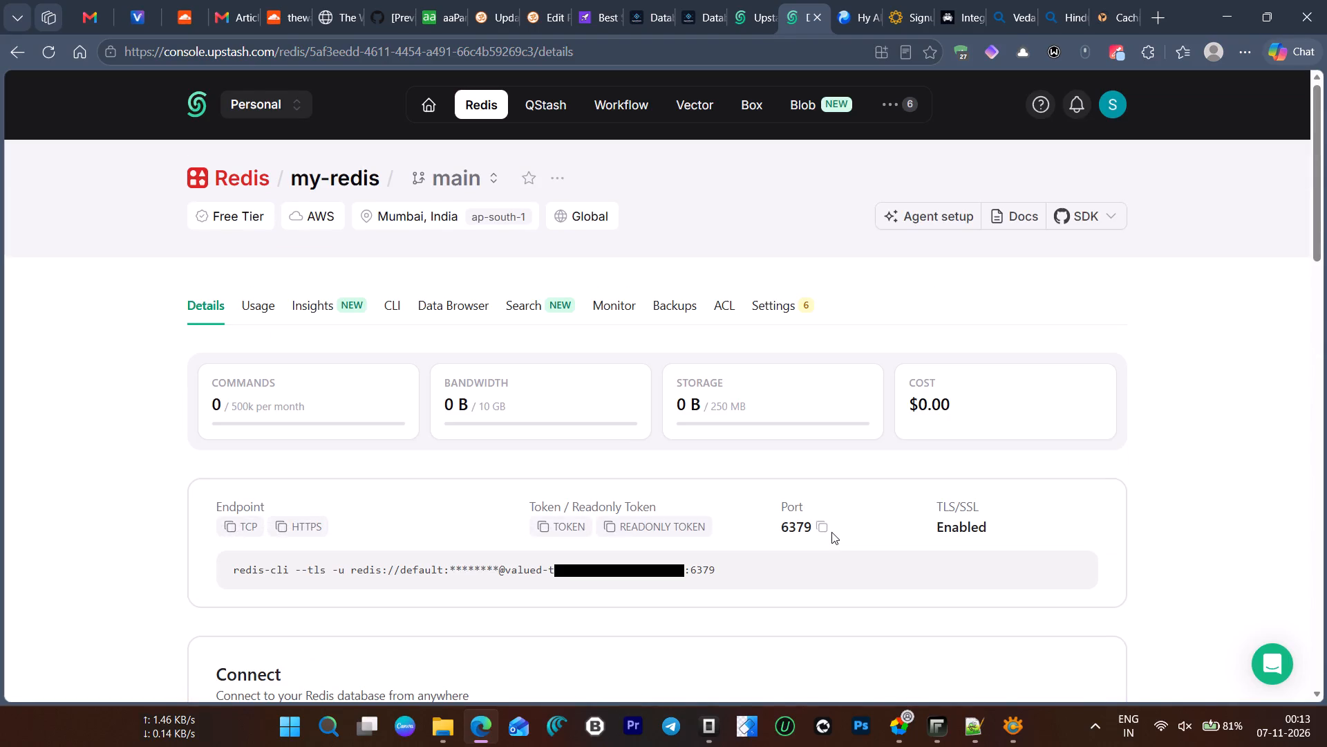
{"action": "scroll", "coordinate": [831, 532], "scroll_direction": "up", "scroll_amount": 2}
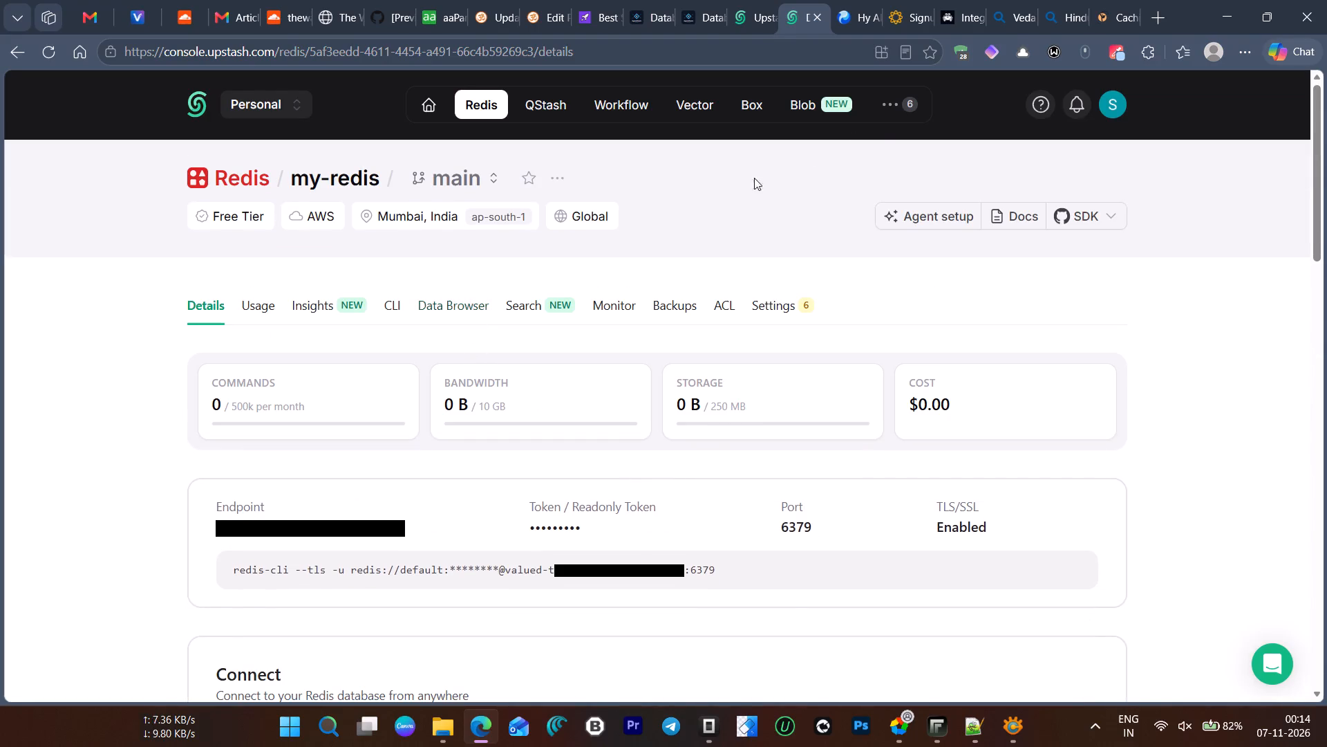
Return to the WordPress Caching & Redis page and save the Caching & Acceleration Suite settings.
{"action": "left_click", "coordinate": [1093, 0]}
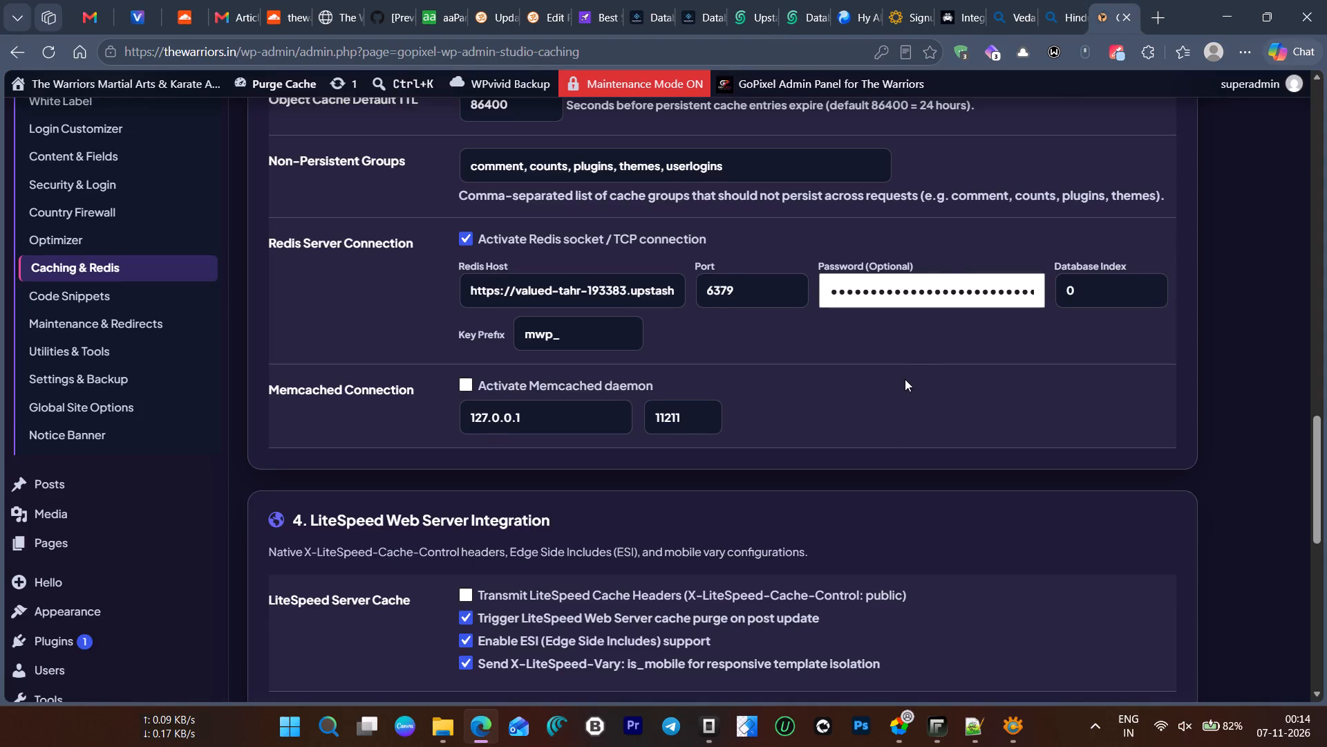
{"action": "scroll", "coordinate": [905, 379], "scroll_direction": "down", "scroll_amount": 6}
{"action": "scroll", "coordinate": [693, 452], "scroll_direction": "down", "scroll_amount": 7}
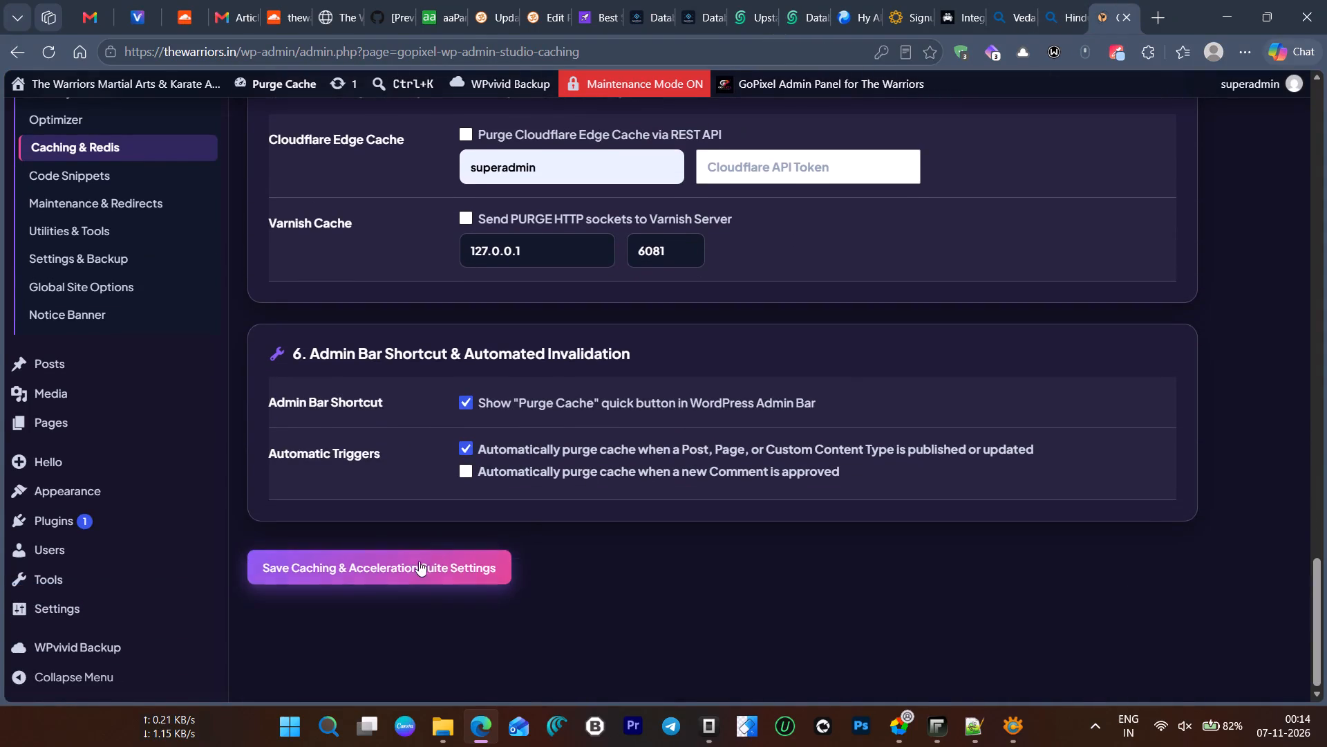
{"action": "left_click", "coordinate": [415, 565]}
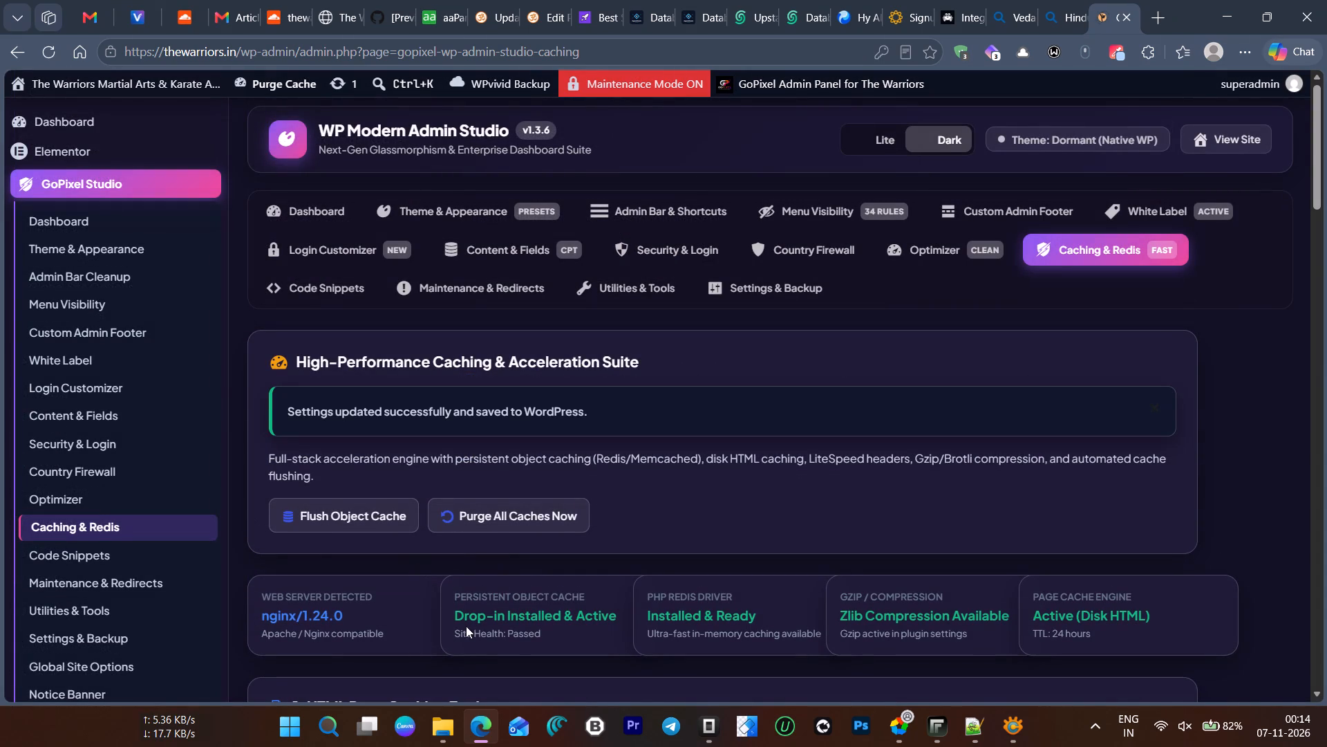
Review the saved caching settings, including the object cache drop-in, Redis connection, LiteSpeed and CDN sections.
{"action": "scroll", "coordinate": [668, 400], "scroll_direction": "down", "scroll_amount": 2}
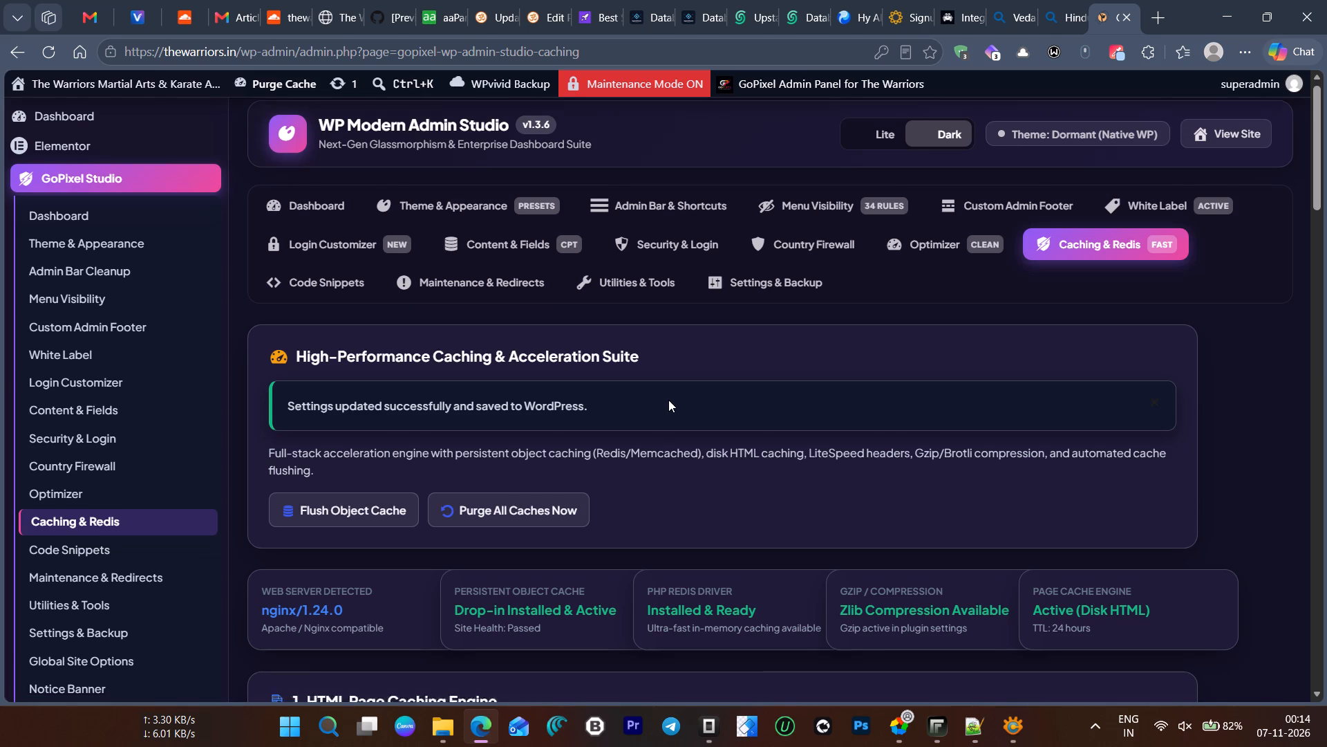
{"action": "scroll", "coordinate": [668, 400], "scroll_direction": "down", "scroll_amount": 12}
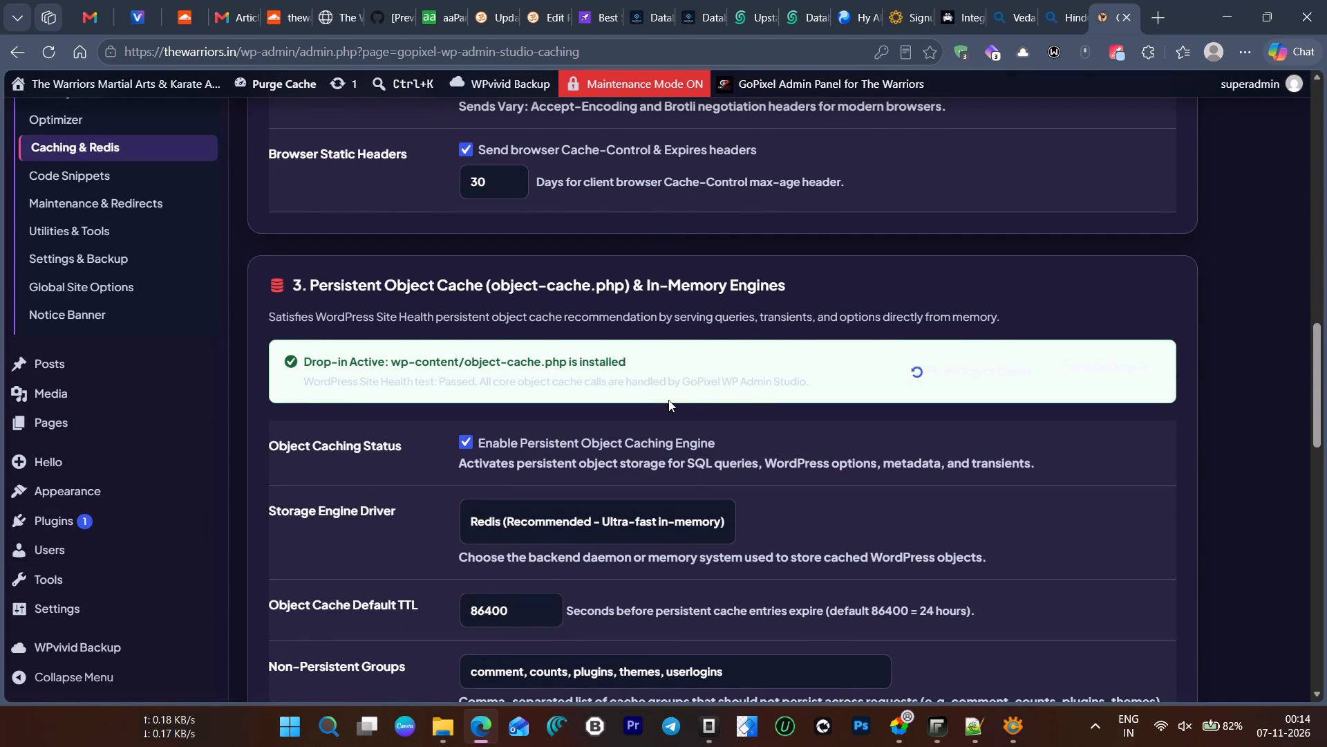
{"action": "scroll", "coordinate": [851, 441], "scroll_direction": "down", "scroll_amount": 3}
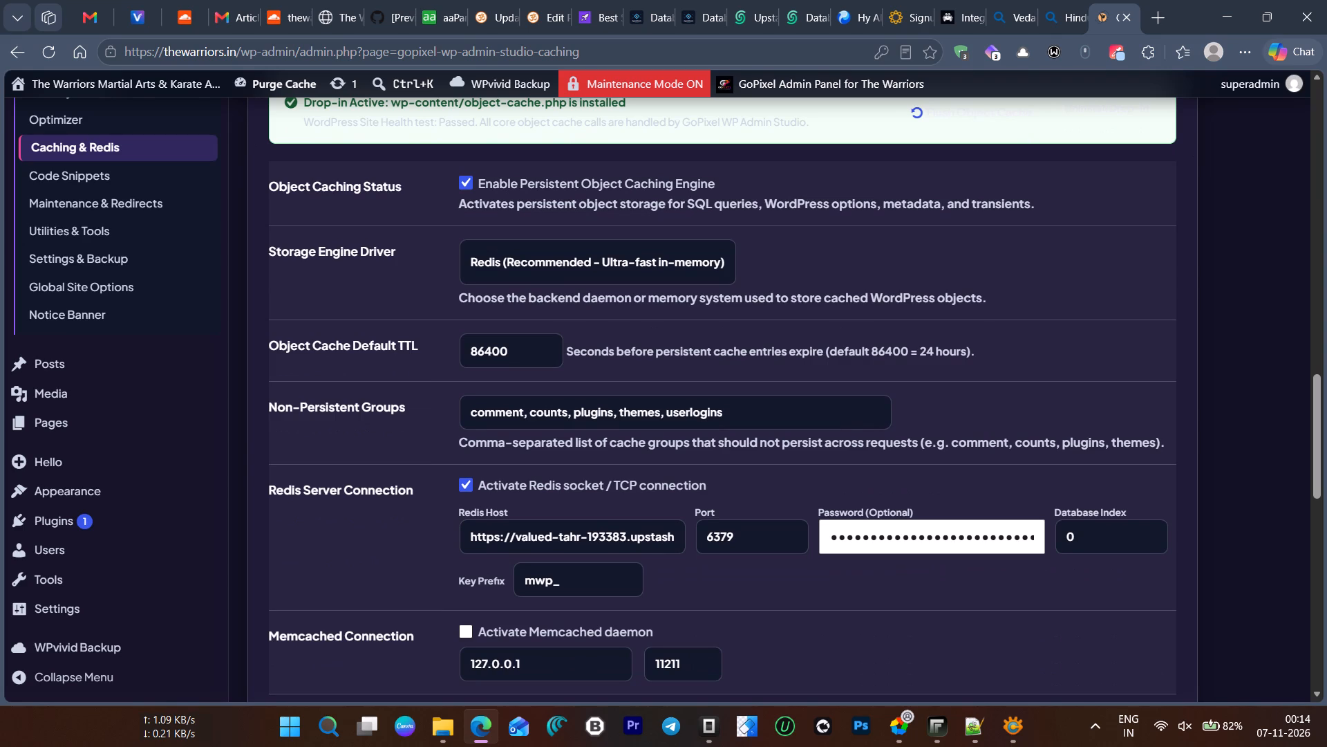
{"action": "scroll", "coordinate": [851, 441], "scroll_direction": "down", "scroll_amount": 5}
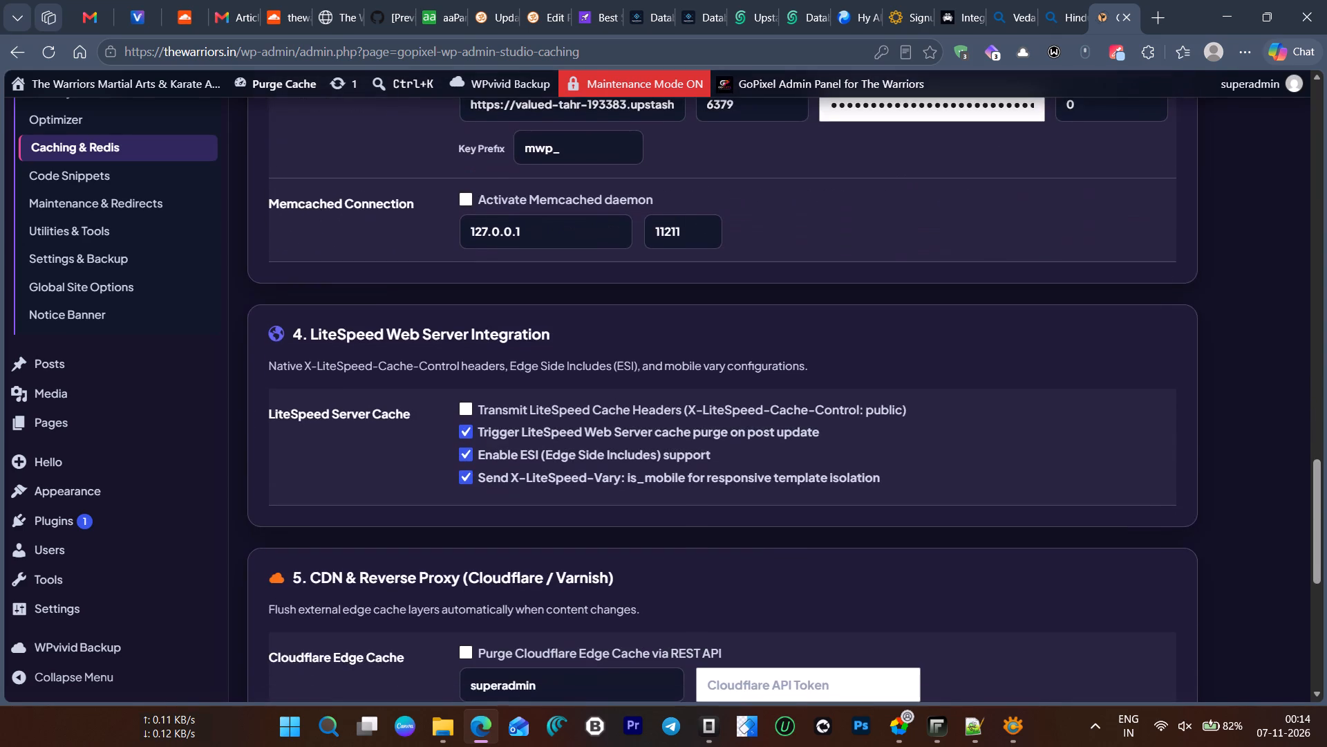
{"action": "scroll", "coordinate": [851, 441], "scroll_direction": "down", "scroll_amount": 4}
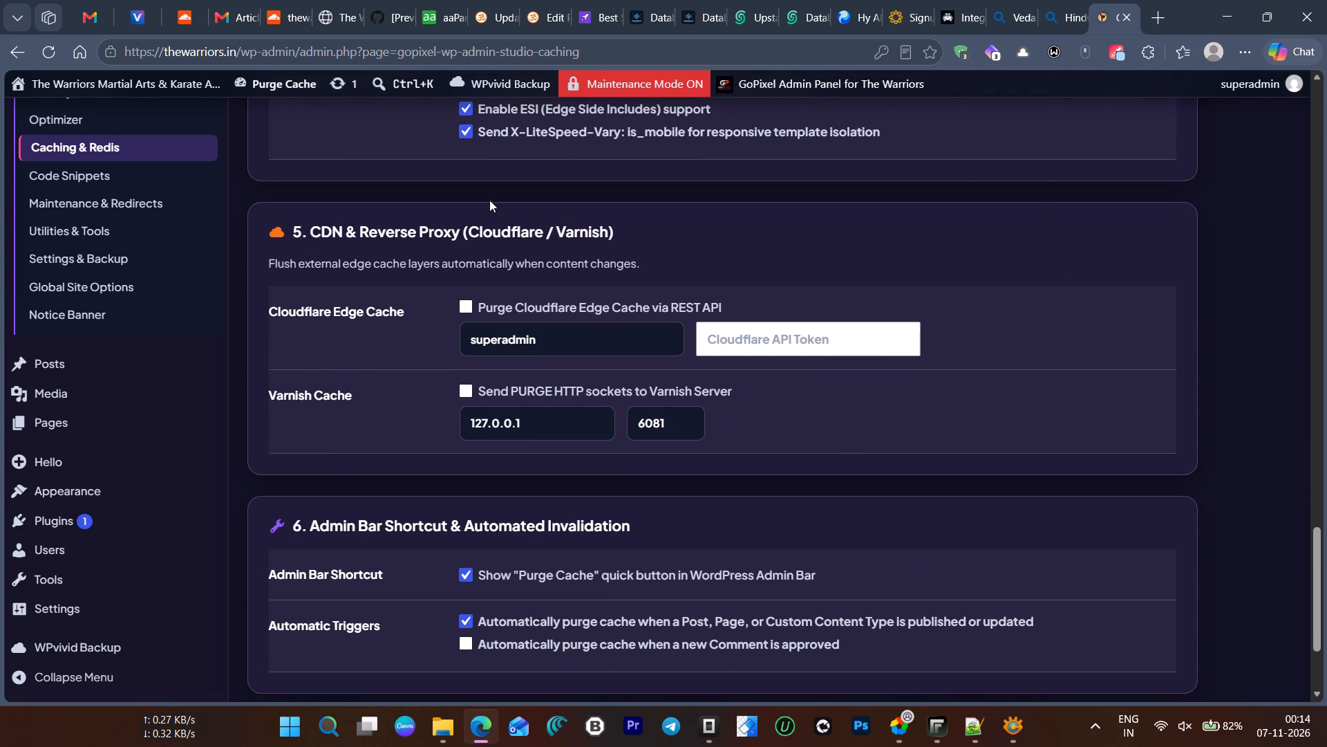
Open the public thewarriors.in site in a new tab from the WordPress admin.
{"action": "right_click", "coordinate": [30, 118]}
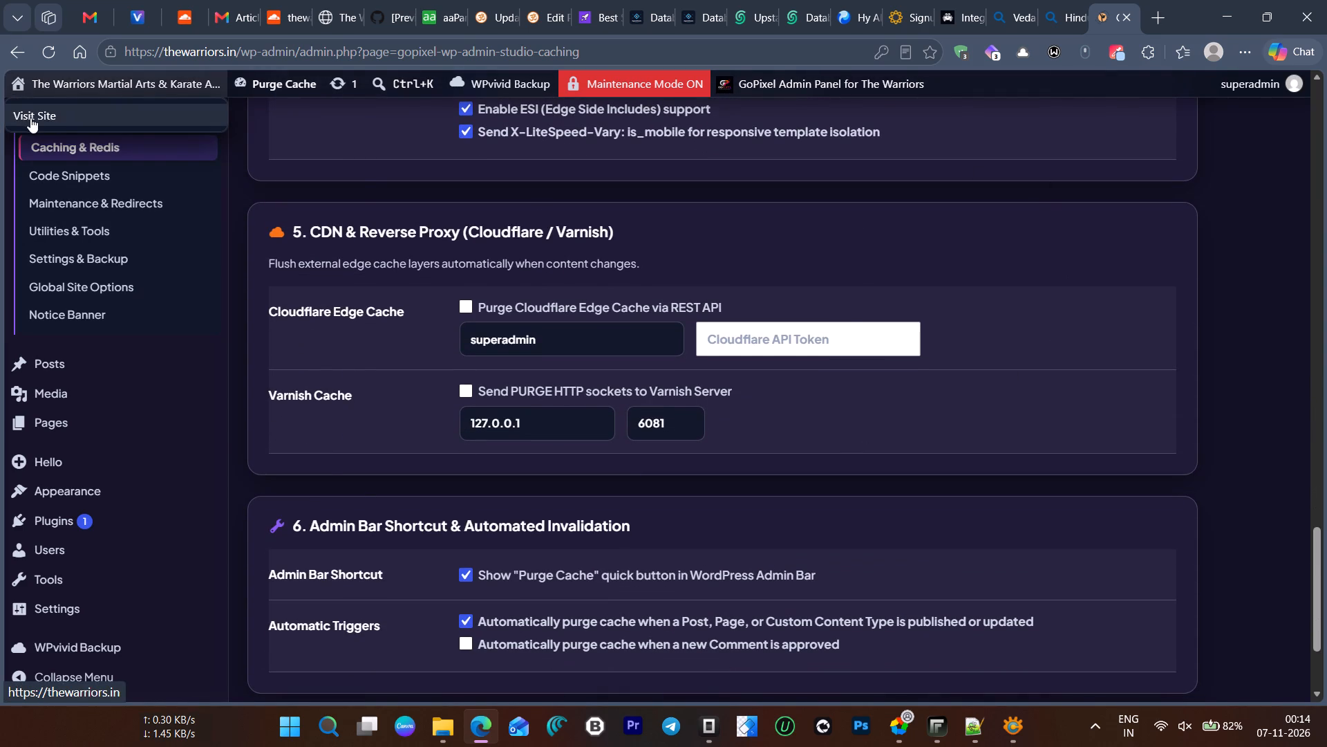
{"action": "left_click", "coordinate": [50, 131]}
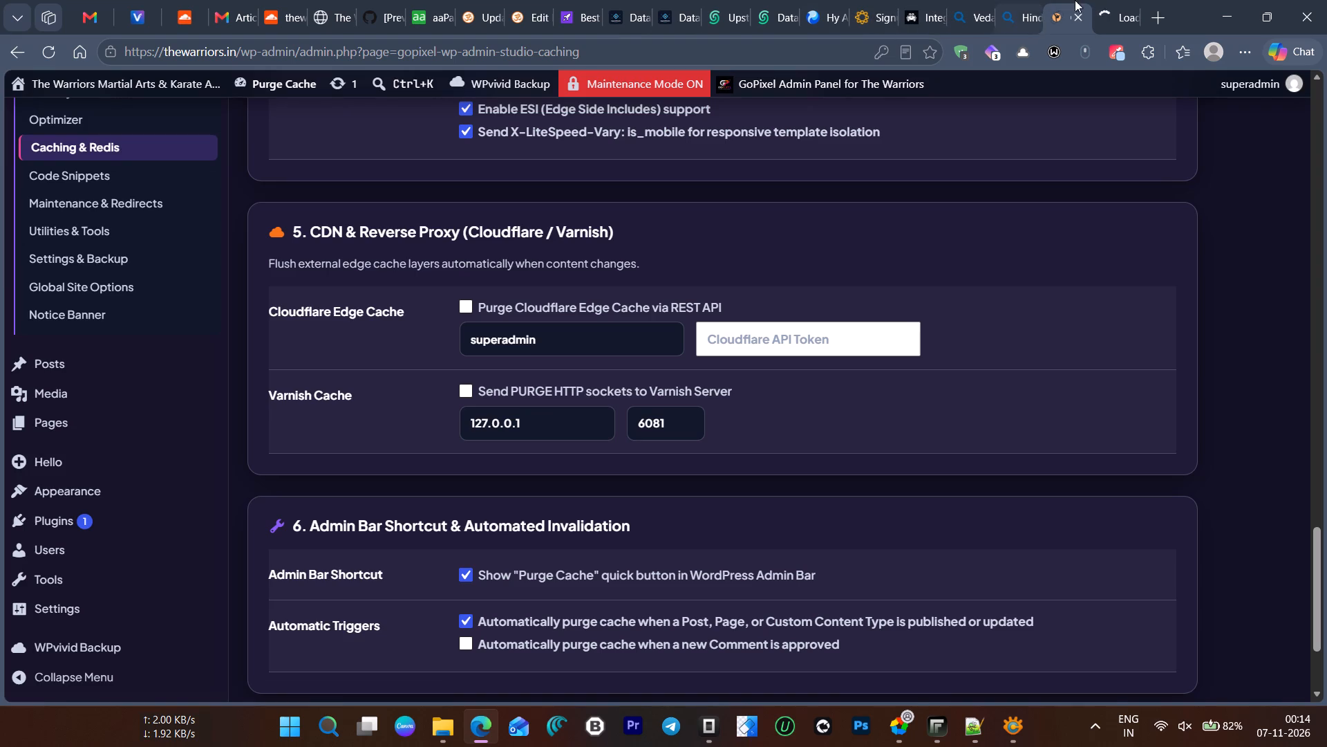
Switch to the public thewarriors.in site and check its About page.
{"action": "left_click", "coordinate": [1107, 0]}
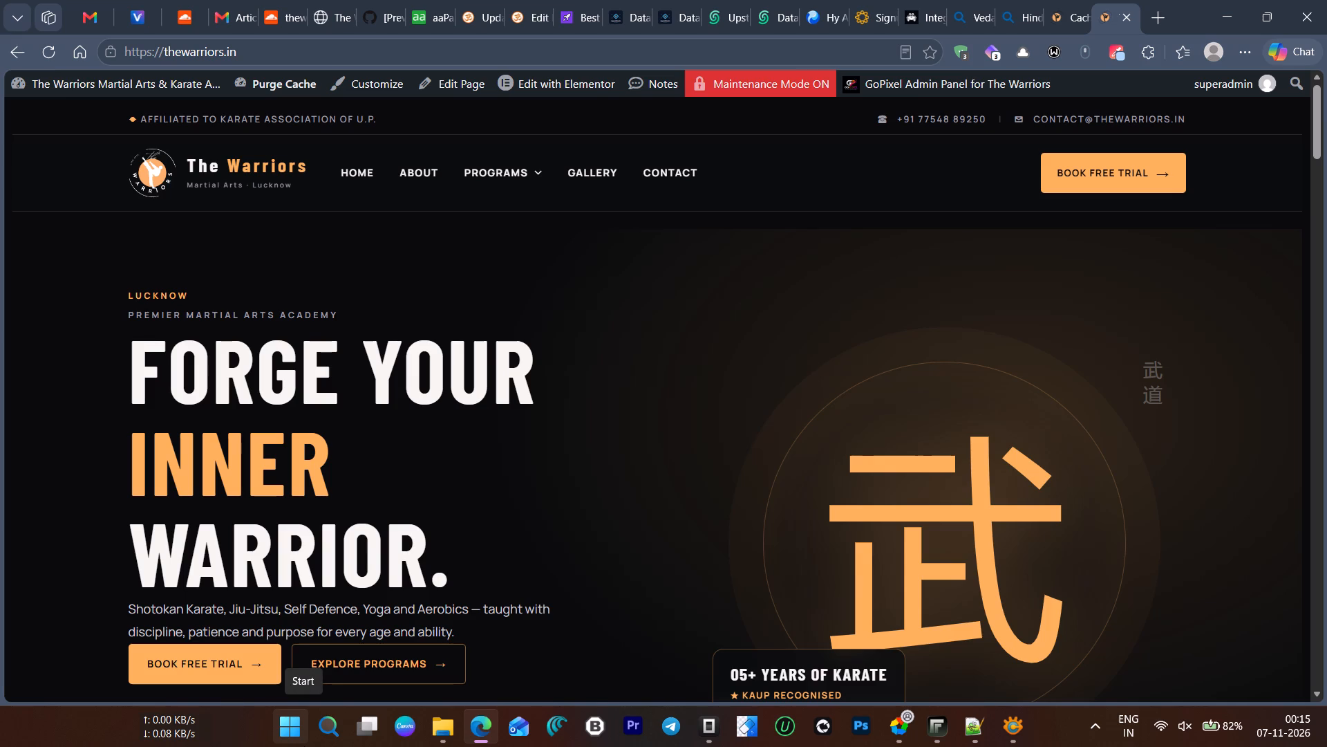
{"action": "left_click", "coordinate": [424, 176]}
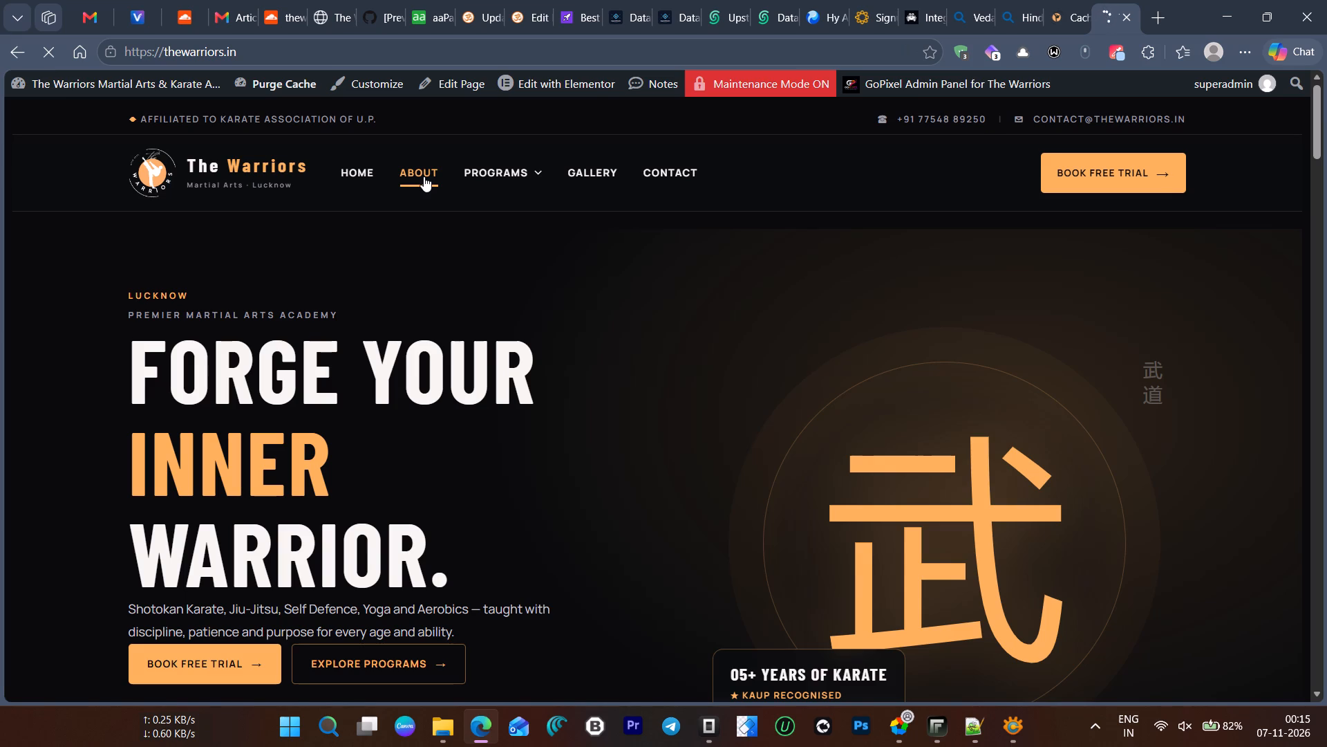
{"action": "scroll", "coordinate": [459, 280], "scroll_direction": "down", "scroll_amount": 13}
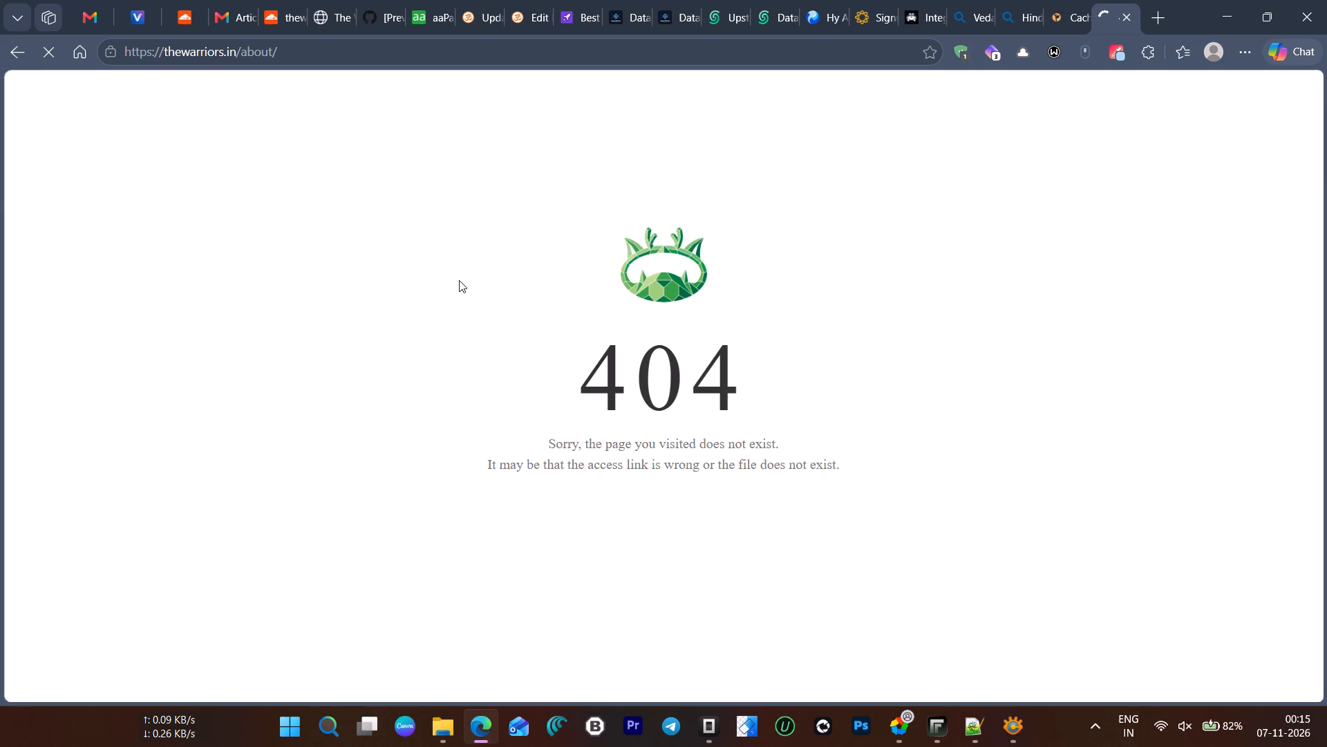
{"action": "scroll", "coordinate": [459, 280], "scroll_direction": "down", "scroll_amount": 3}
Go back to the public homepage and review its sections from the programs down to the footer.
{"action": "left_click", "coordinate": [17, 61]}
{"action": "scroll", "coordinate": [556, 447], "scroll_direction": "down", "scroll_amount": 7}
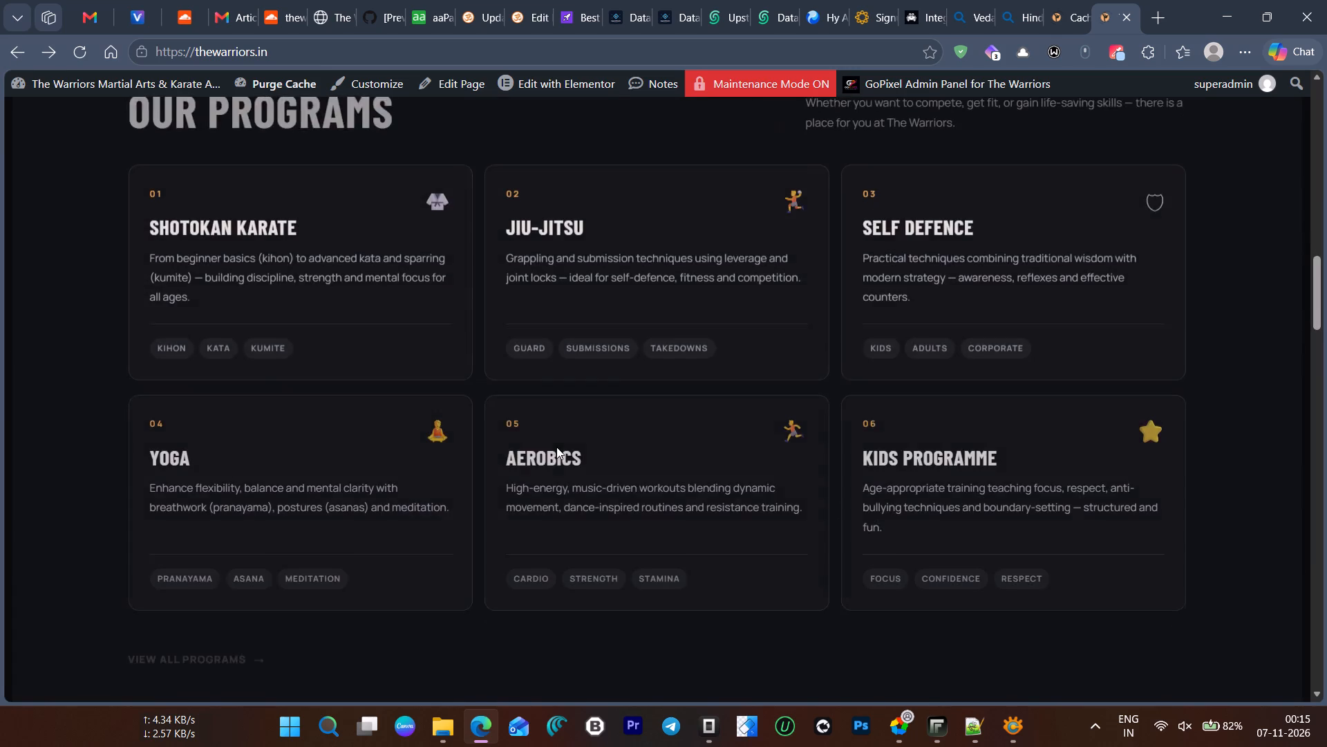
{"action": "scroll", "coordinate": [556, 447], "scroll_direction": "down", "scroll_amount": 7}
{"action": "scroll", "coordinate": [556, 447], "scroll_direction": "down", "scroll_amount": 20}
{"action": "scroll", "coordinate": [556, 447], "scroll_direction": "down", "scroll_amount": 2}
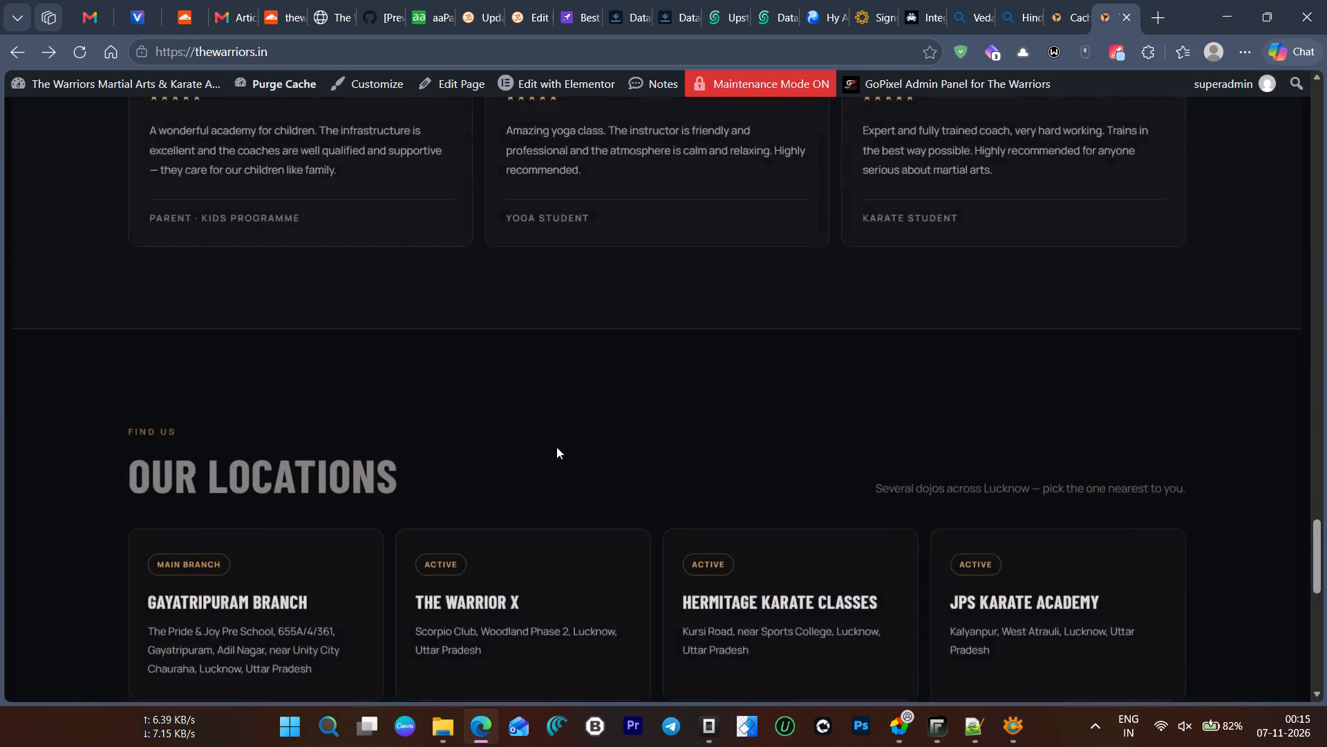
{"action": "scroll", "coordinate": [556, 447], "scroll_direction": "down", "scroll_amount": 16}
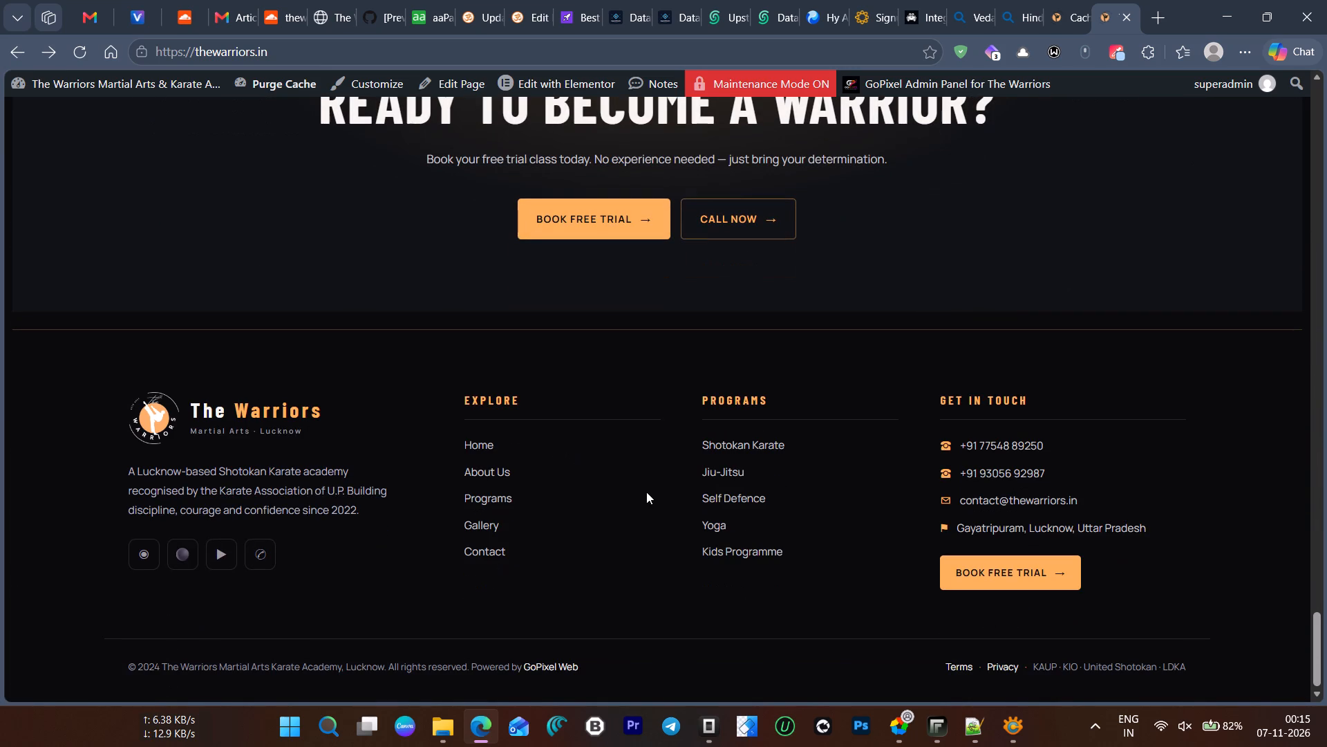
Return to the WordPress admin, set Elementor's Maintenance Mode to Disabled and save the changes.
{"action": "left_click", "coordinate": [1062, 17]}
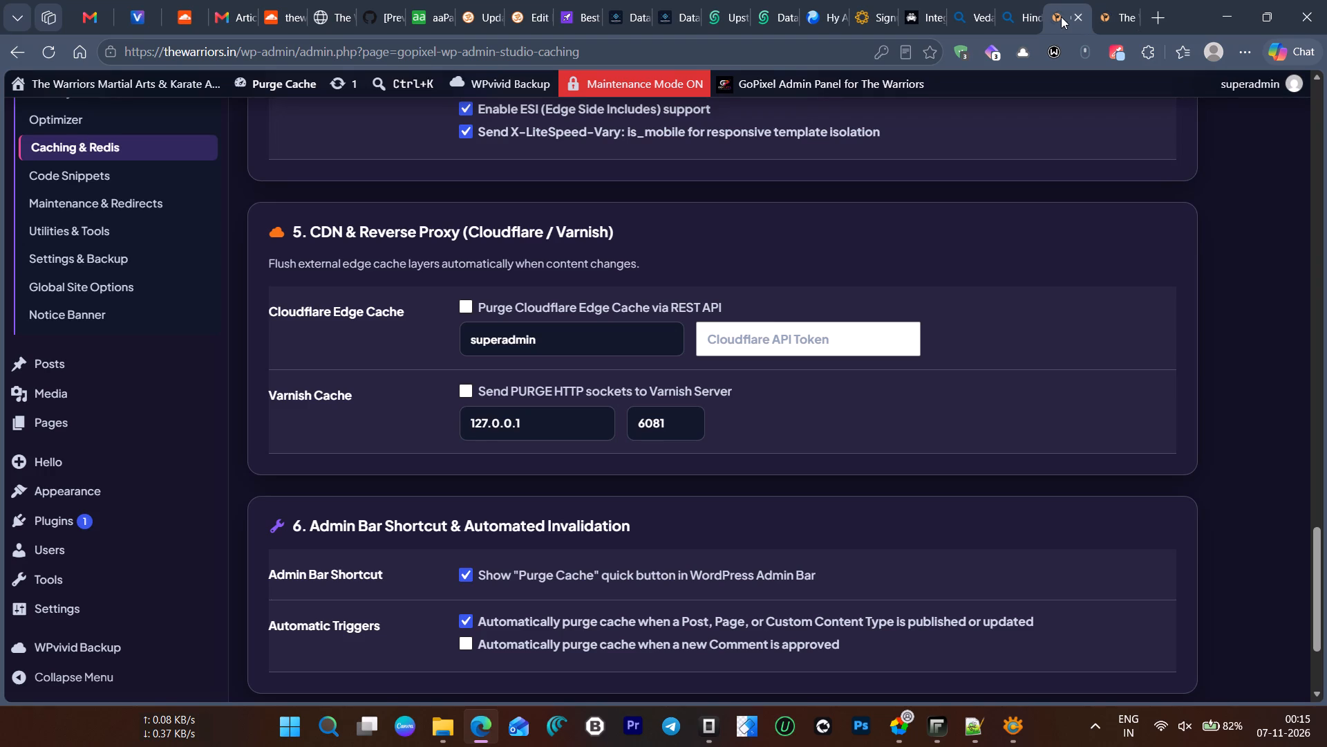
{"action": "scroll", "coordinate": [834, 183], "scroll_direction": "up", "scroll_amount": 2}
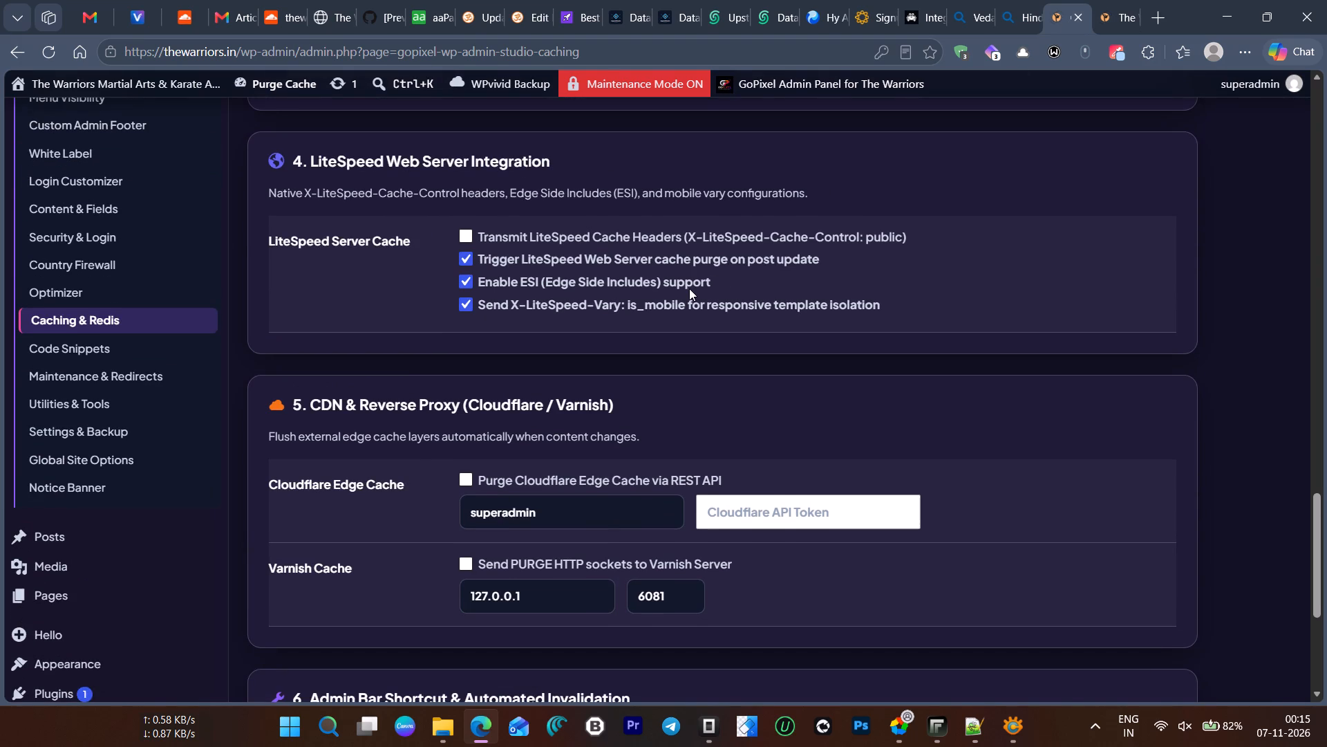
{"action": "scroll", "coordinate": [689, 288], "scroll_direction": "up", "scroll_amount": 6}
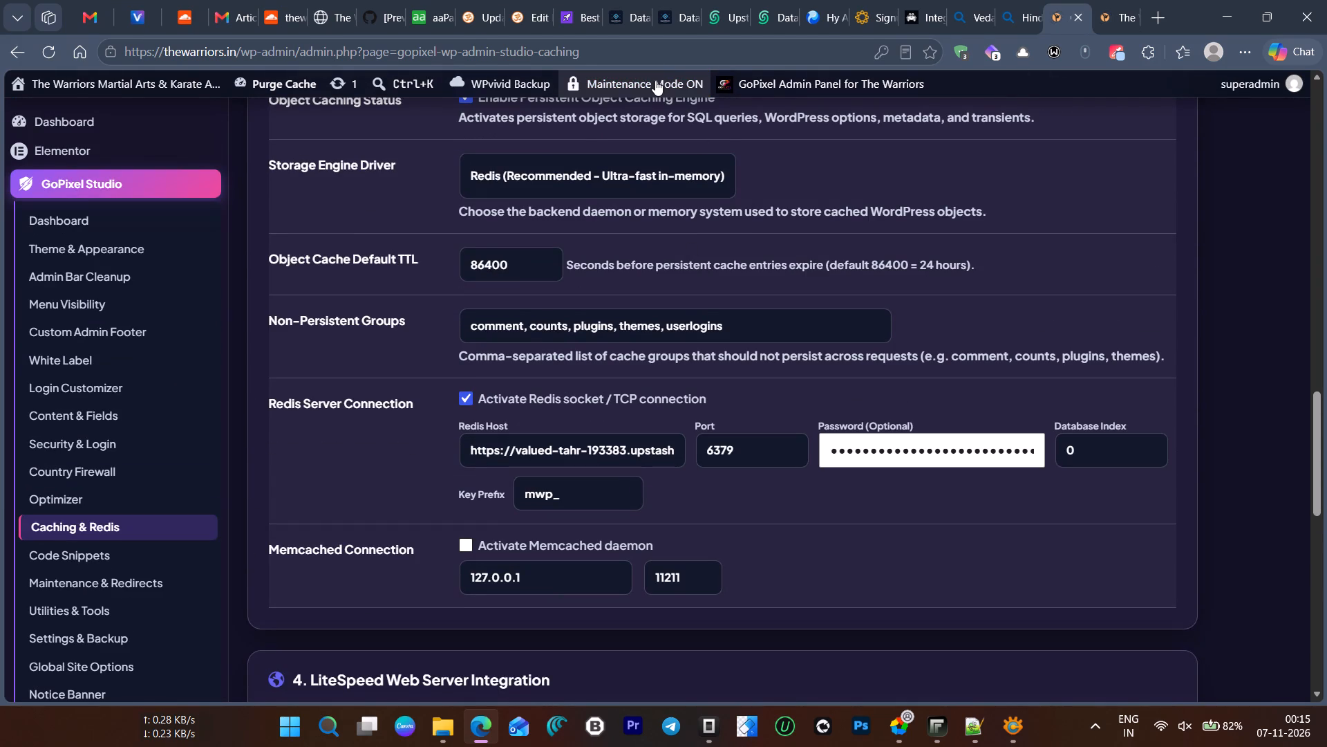
{"action": "left_click", "coordinate": [638, 83]}
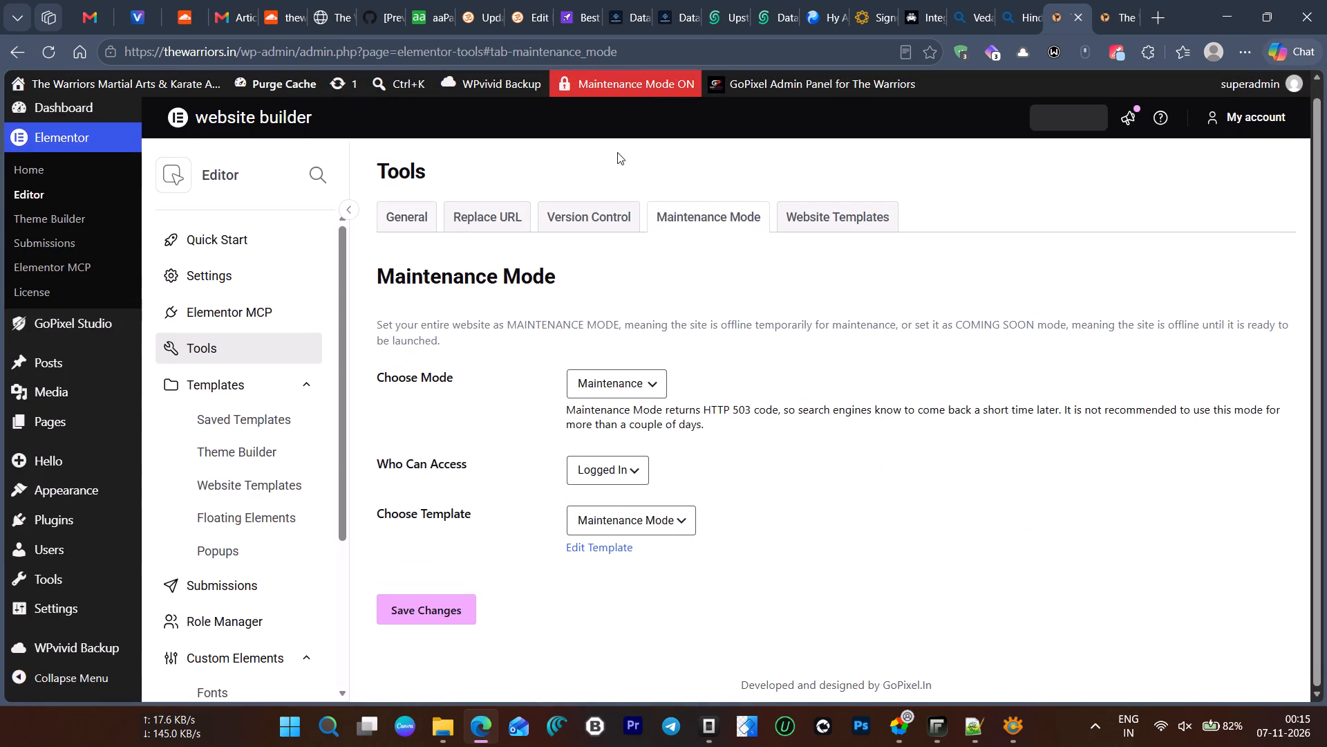
{"action": "left_click", "coordinate": [604, 375]}
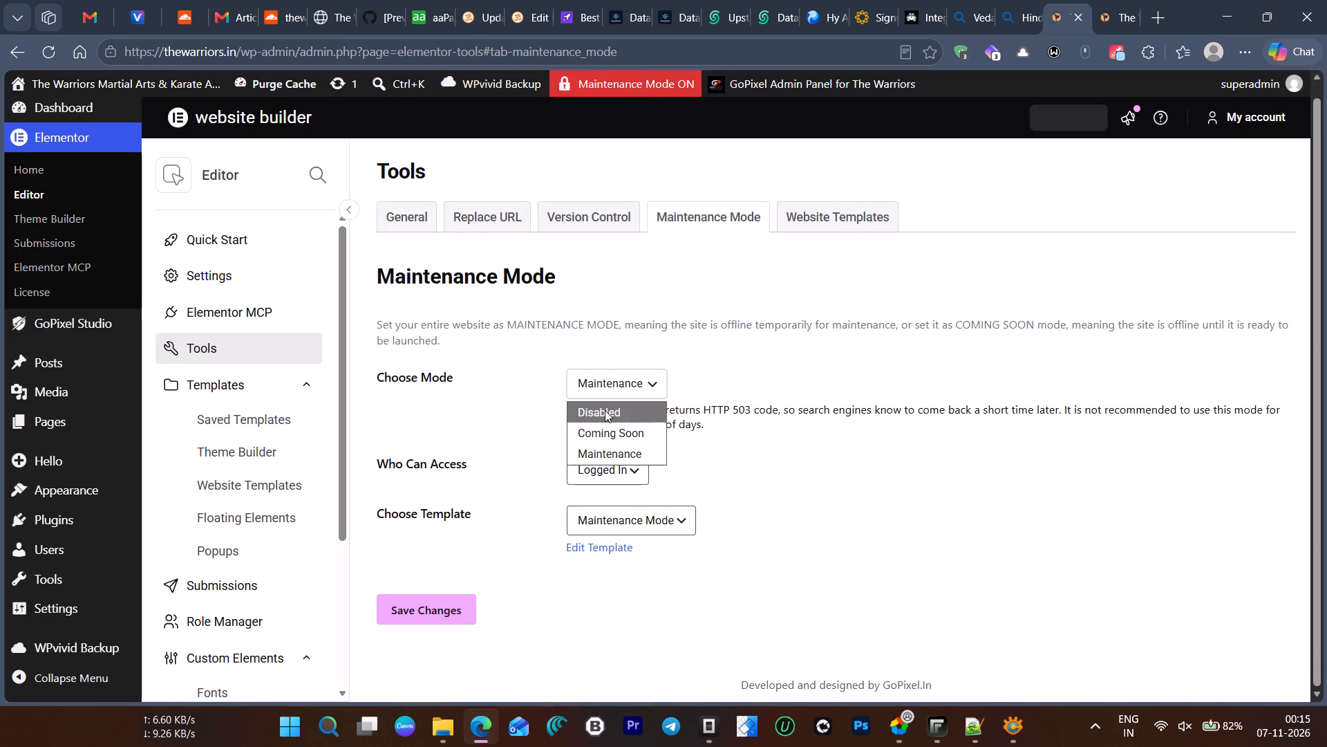
{"action": "left_click", "coordinate": [605, 410]}
{"action": "left_click", "coordinate": [435, 591]}
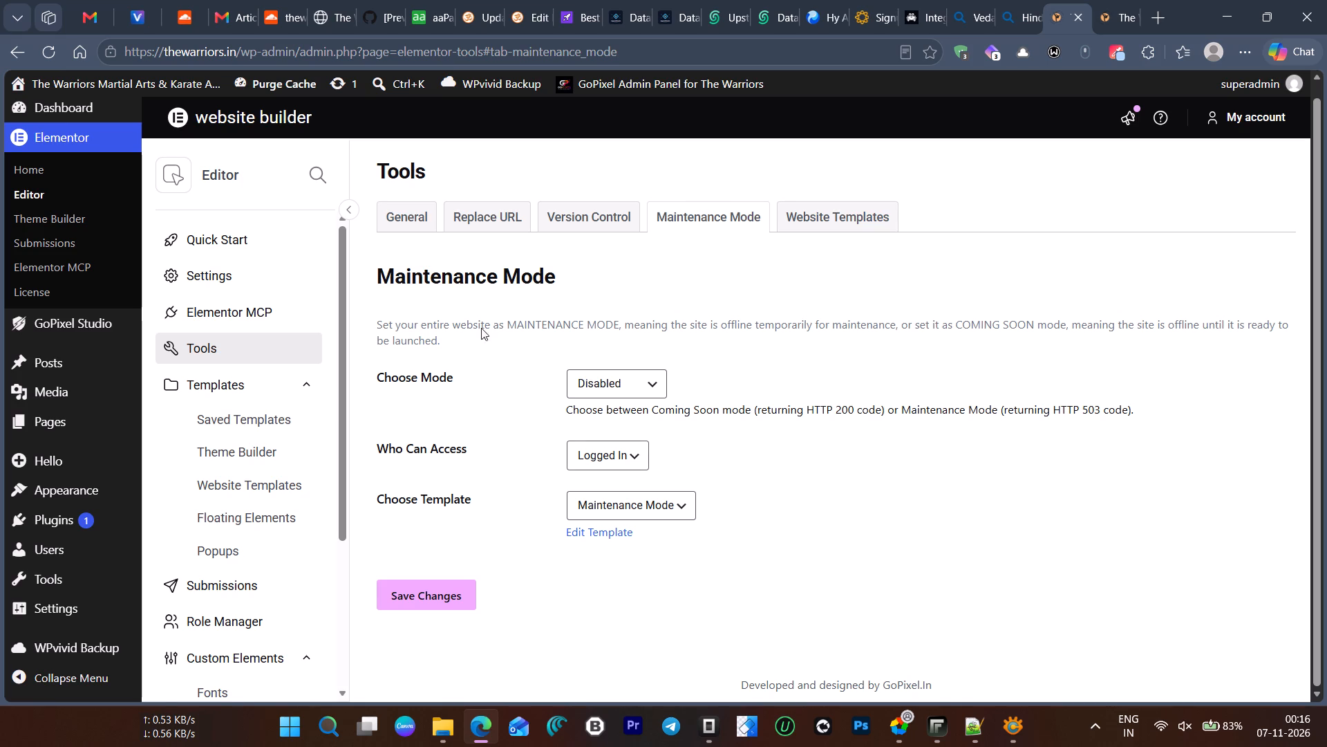
Purge the site's cache from the WordPress admin.
{"action": "left_click", "coordinate": [303, 82]}
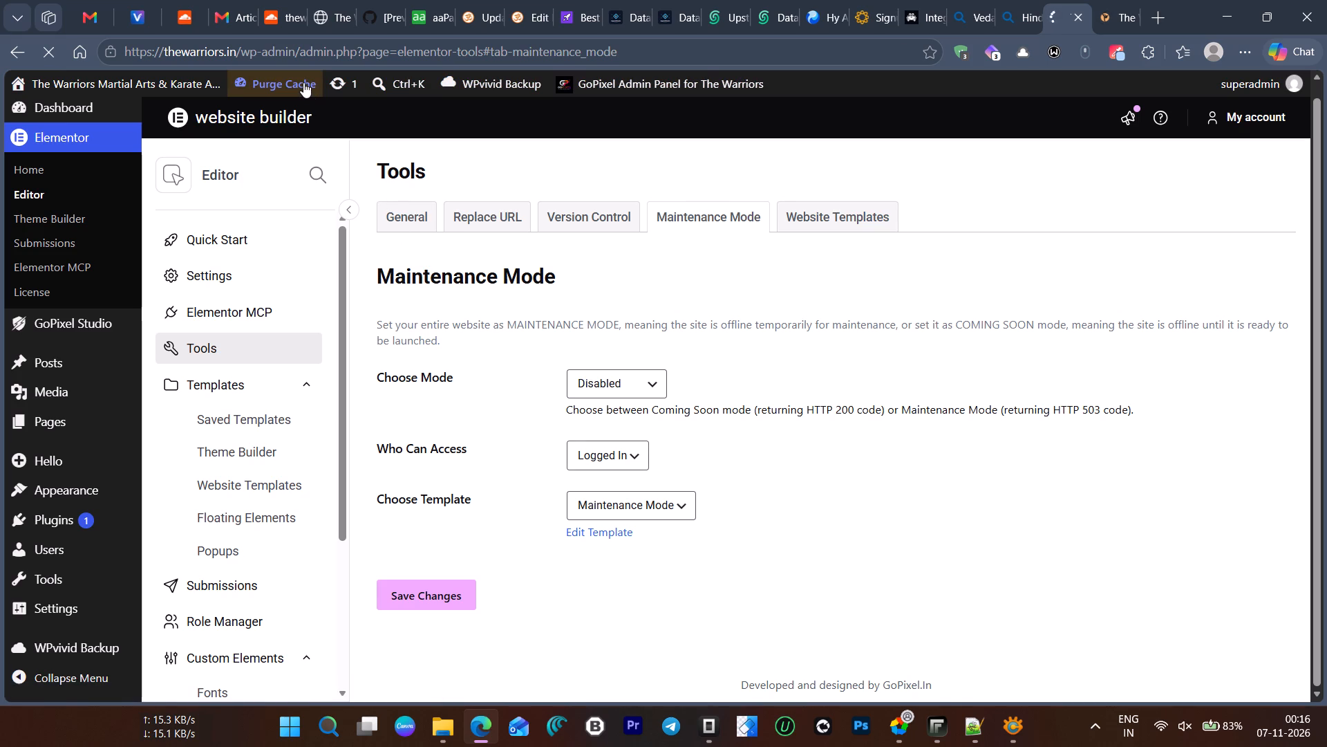
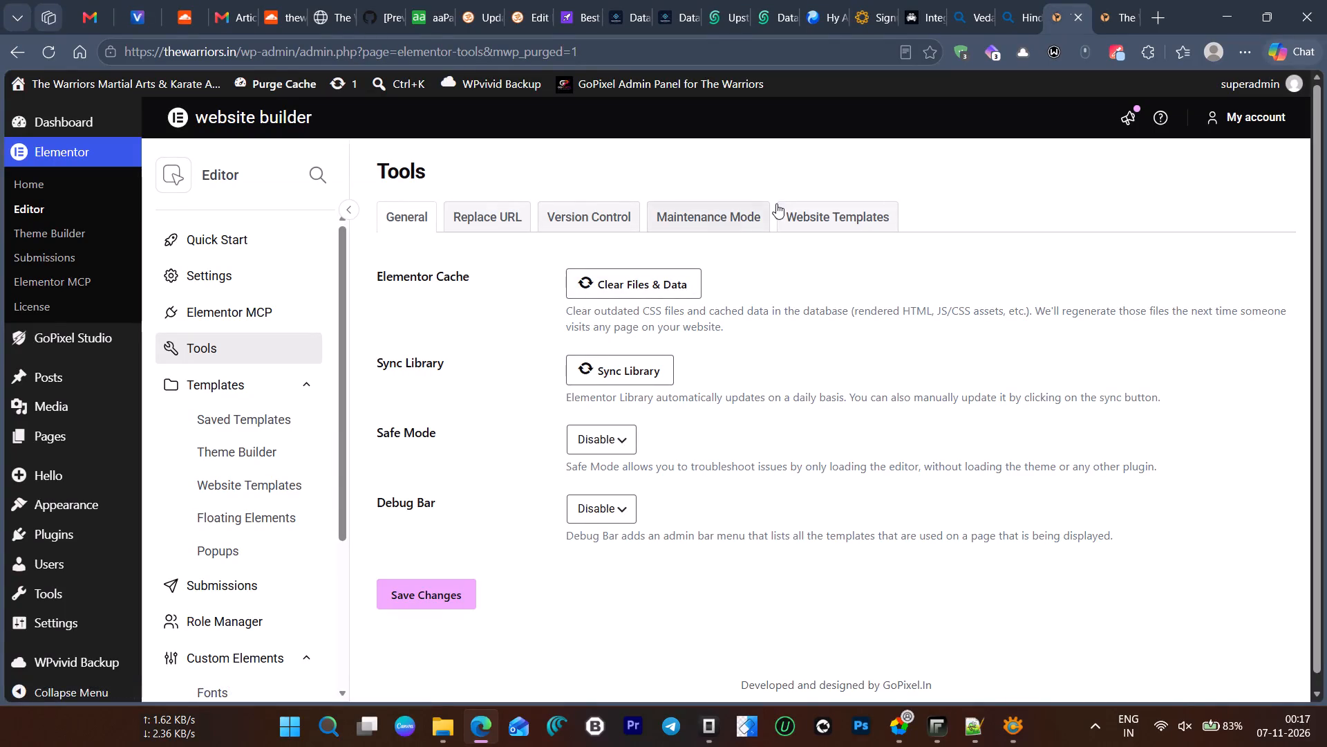
Switch to the Upstash console, check the my-redis database's usage figures and reload its details page.
{"action": "left_click", "coordinate": [793, 0]}
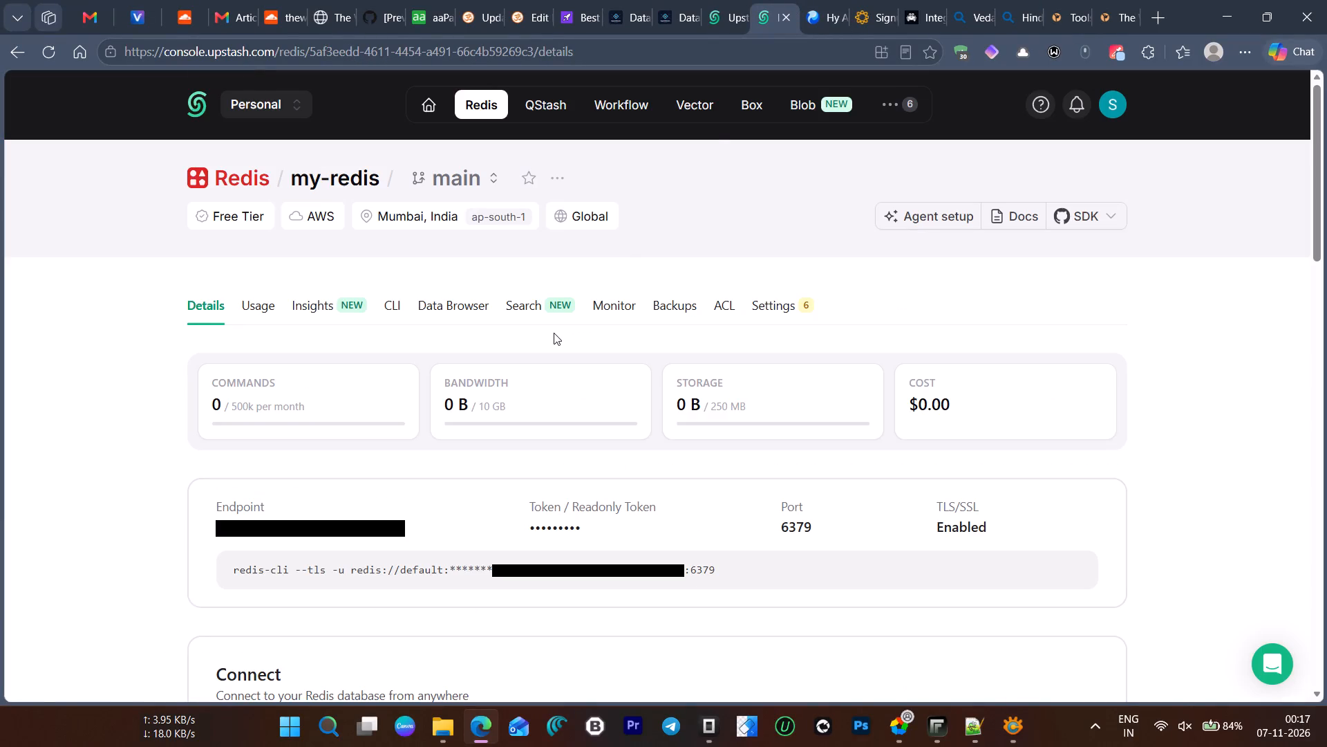
{"action": "scroll", "coordinate": [553, 375], "scroll_direction": "down", "scroll_amount": 2}
{"action": "scroll", "coordinate": [553, 380], "scroll_direction": "up", "scroll_amount": 6}
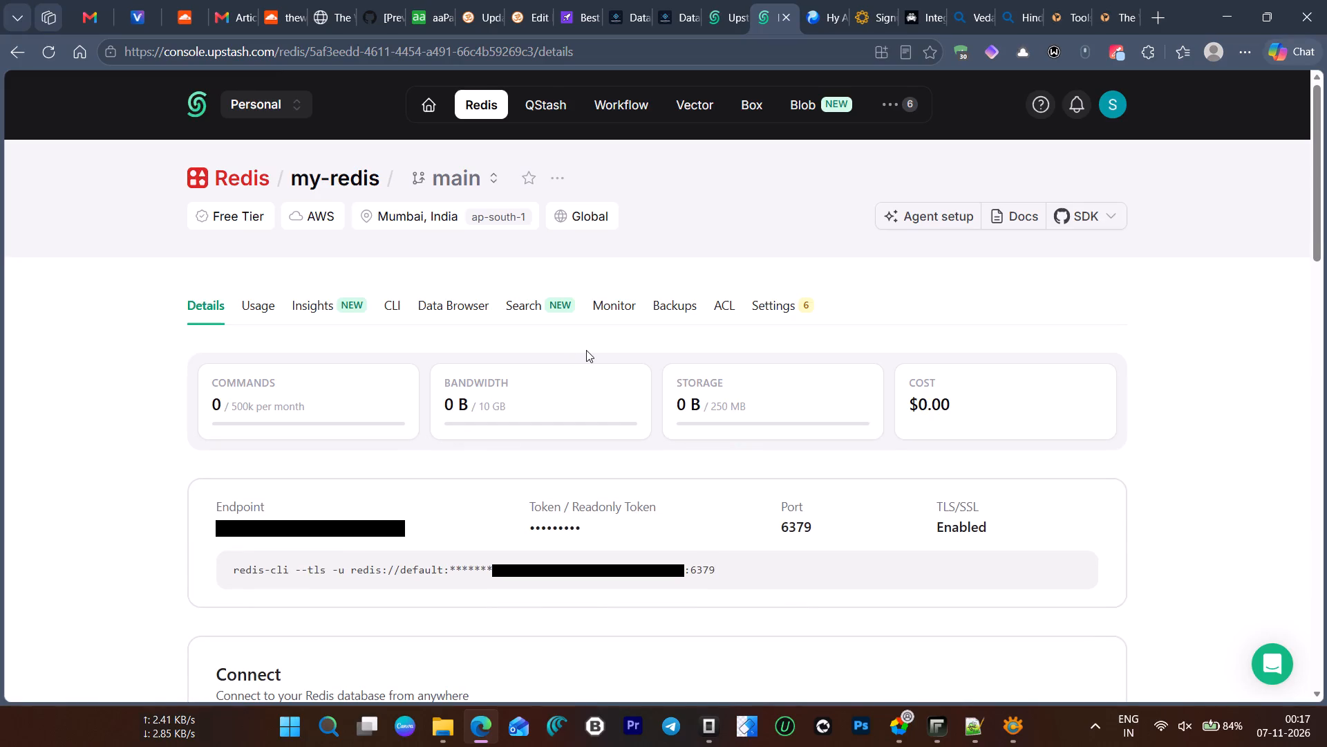
{"action": "left_click", "coordinate": [38, 55]}
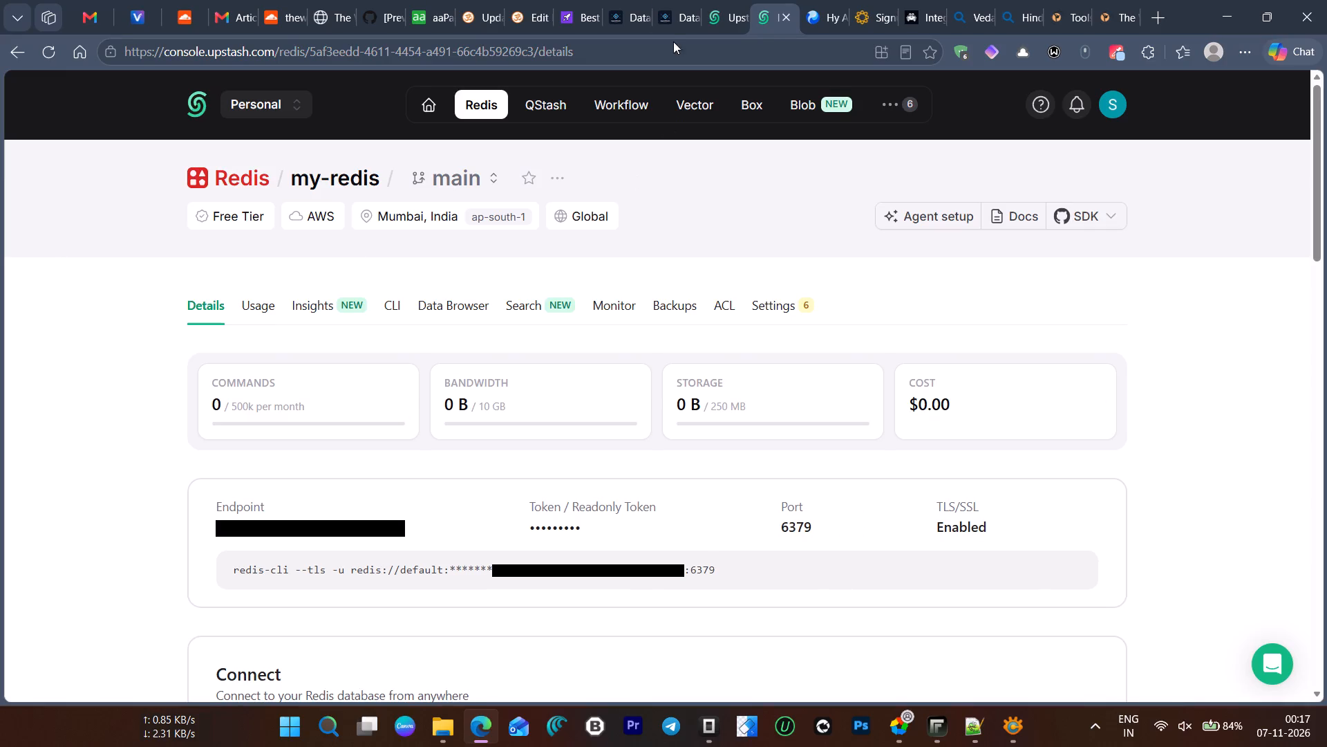
Return to the WordPress admin and review GoPixel Studio's Caching & Redis page, including the Redis connection, storage engine driver options and caching status.
{"action": "left_click", "coordinate": [1082, 0]}
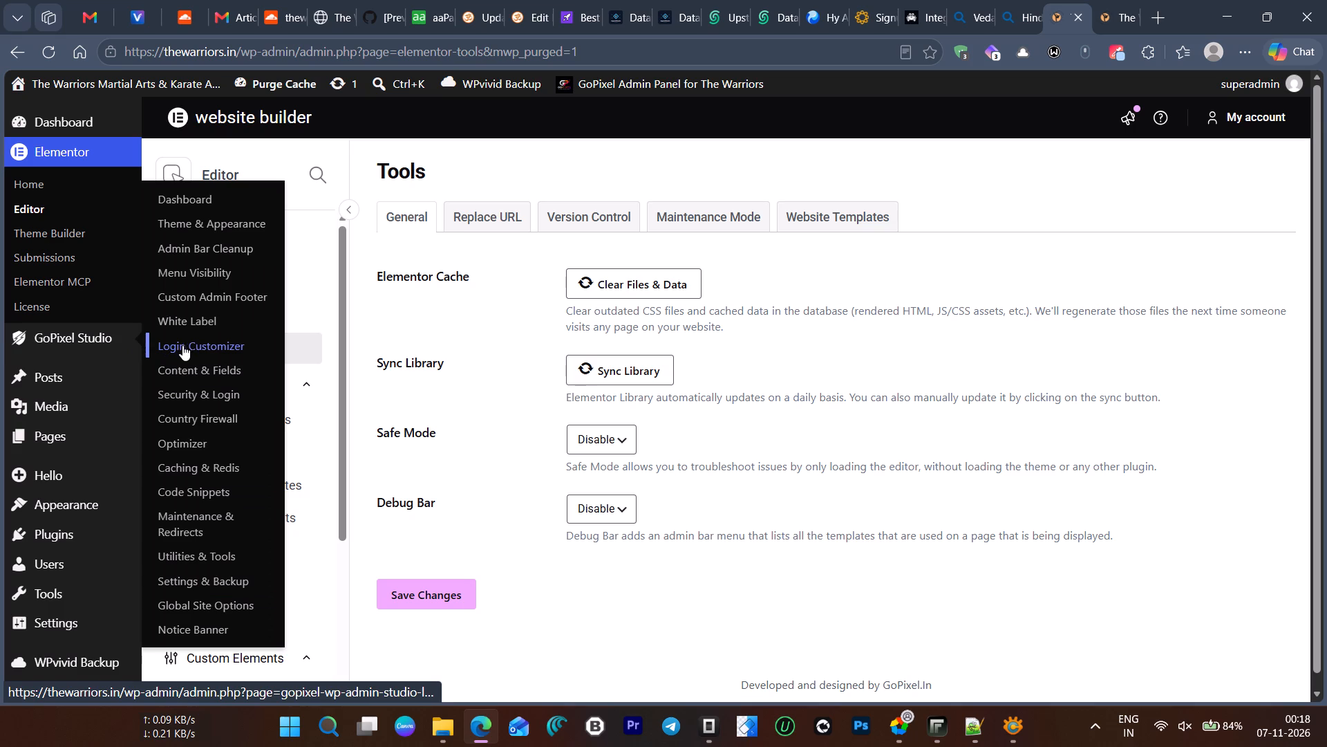
{"action": "left_click", "coordinate": [199, 465]}
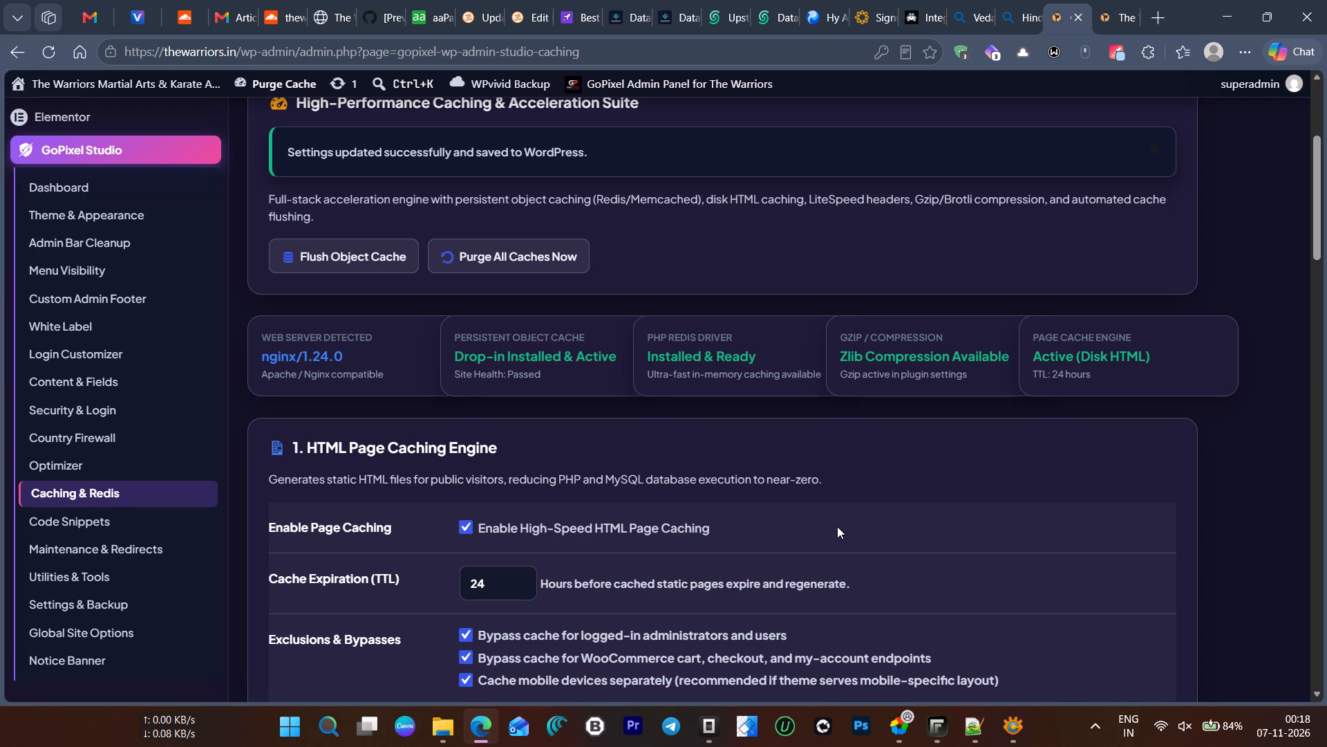
{"action": "scroll", "coordinate": [837, 526], "scroll_direction": "down", "scroll_amount": 11}
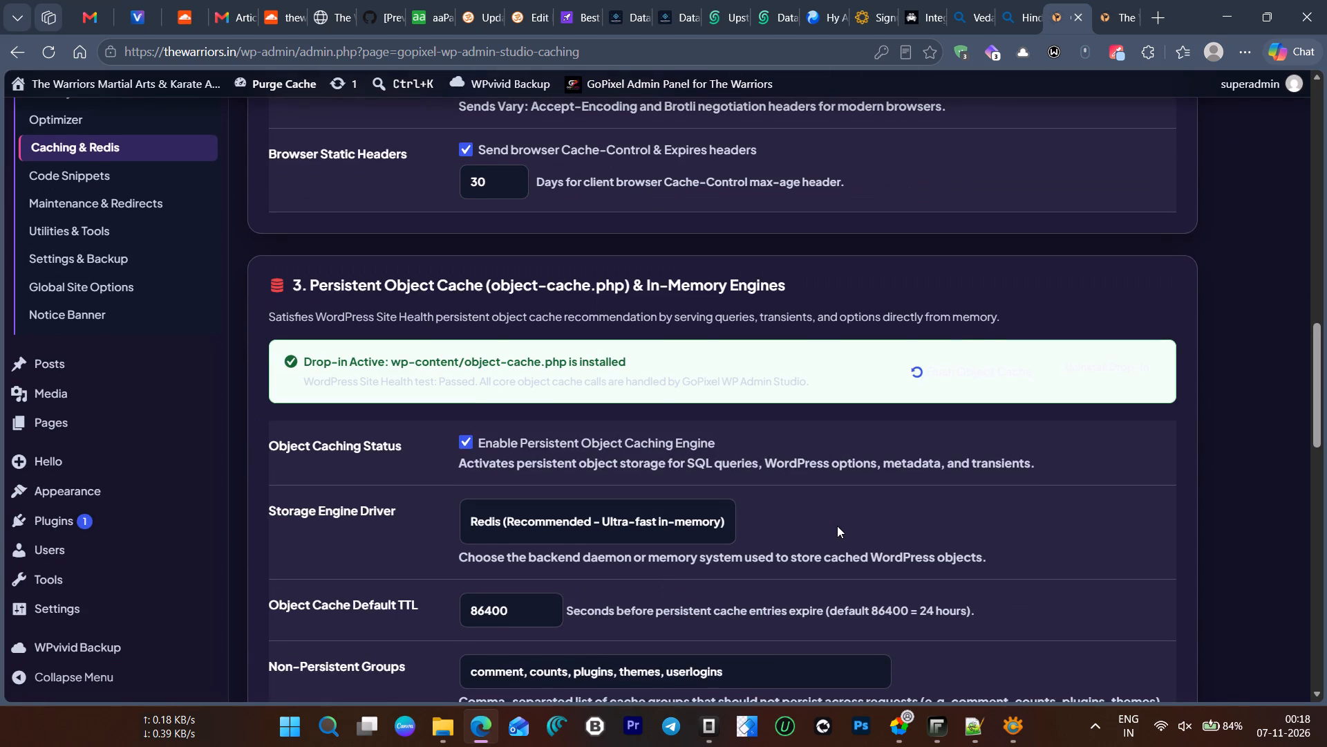
{"action": "scroll", "coordinate": [837, 526], "scroll_direction": "down", "scroll_amount": 6}
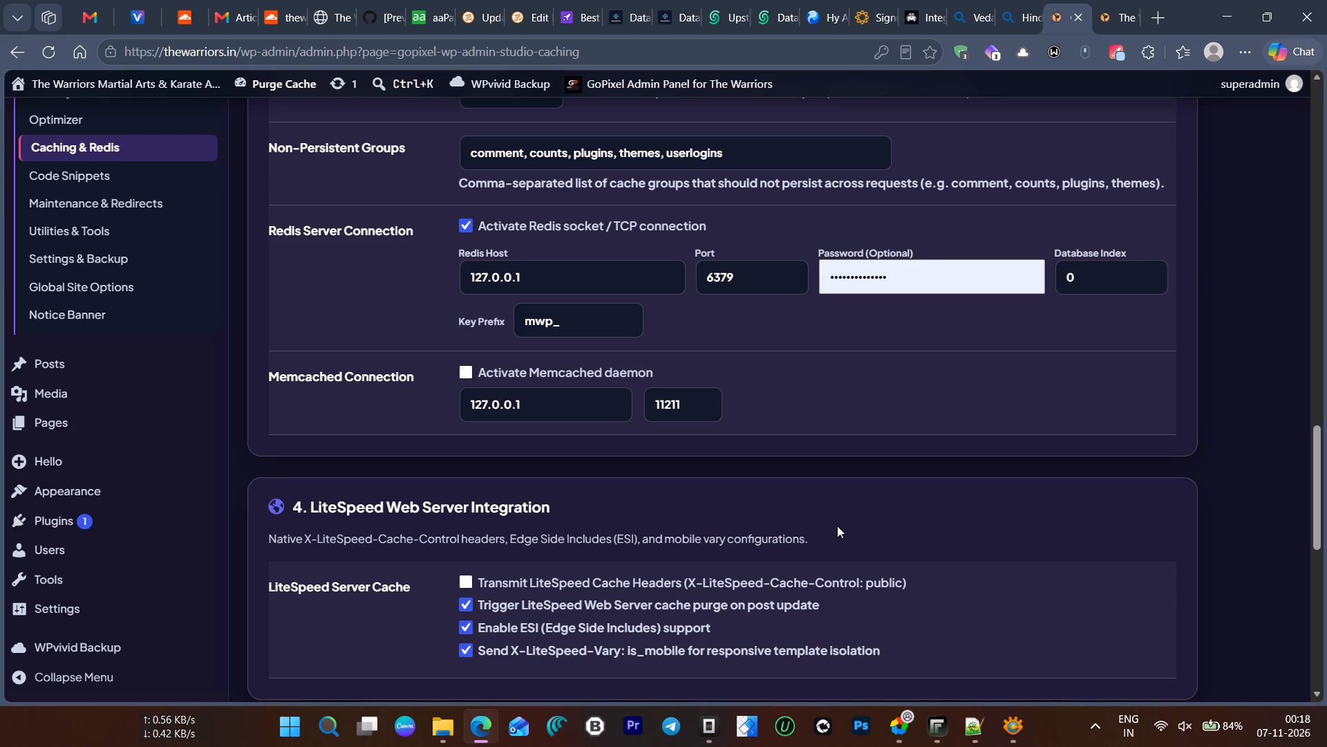
{"action": "scroll", "coordinate": [837, 526], "scroll_direction": "up", "scroll_amount": 3}
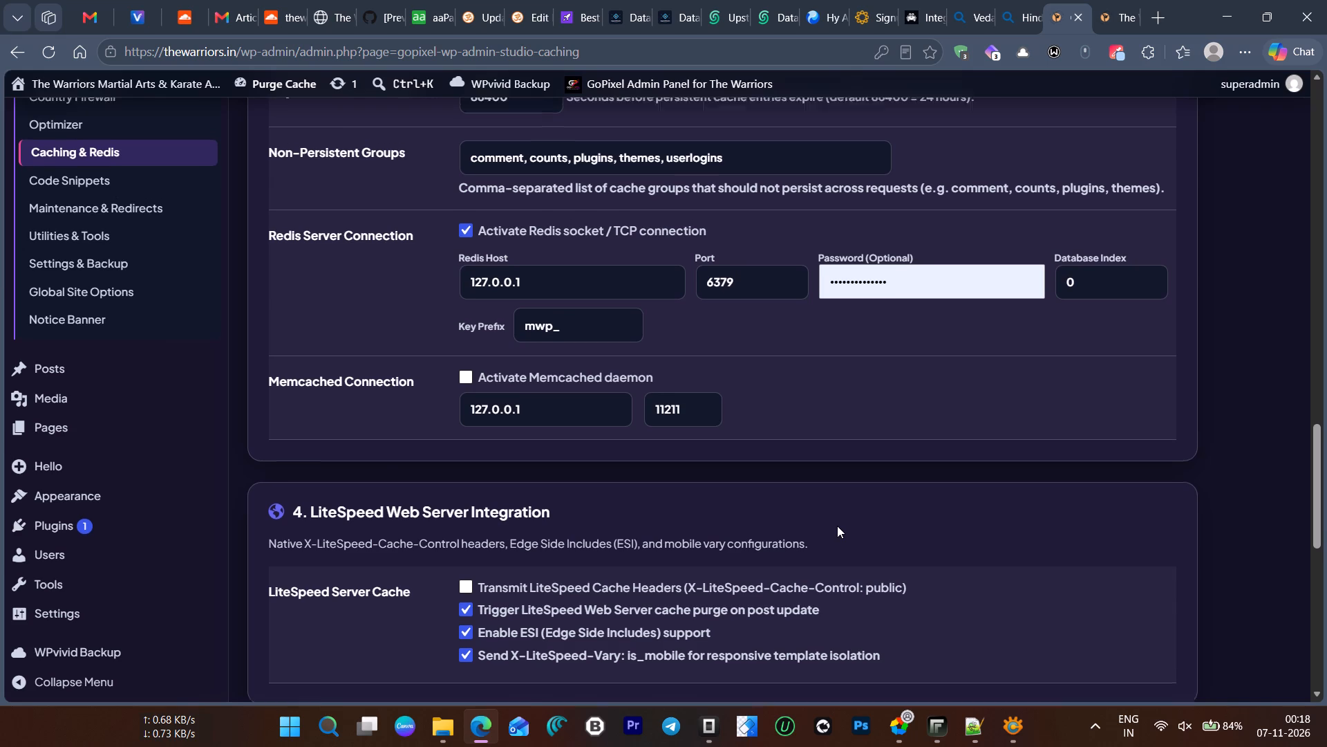
{"action": "scroll", "coordinate": [837, 526], "scroll_direction": "up", "scroll_amount": 1}
{"action": "left_click", "coordinate": [708, 352]}
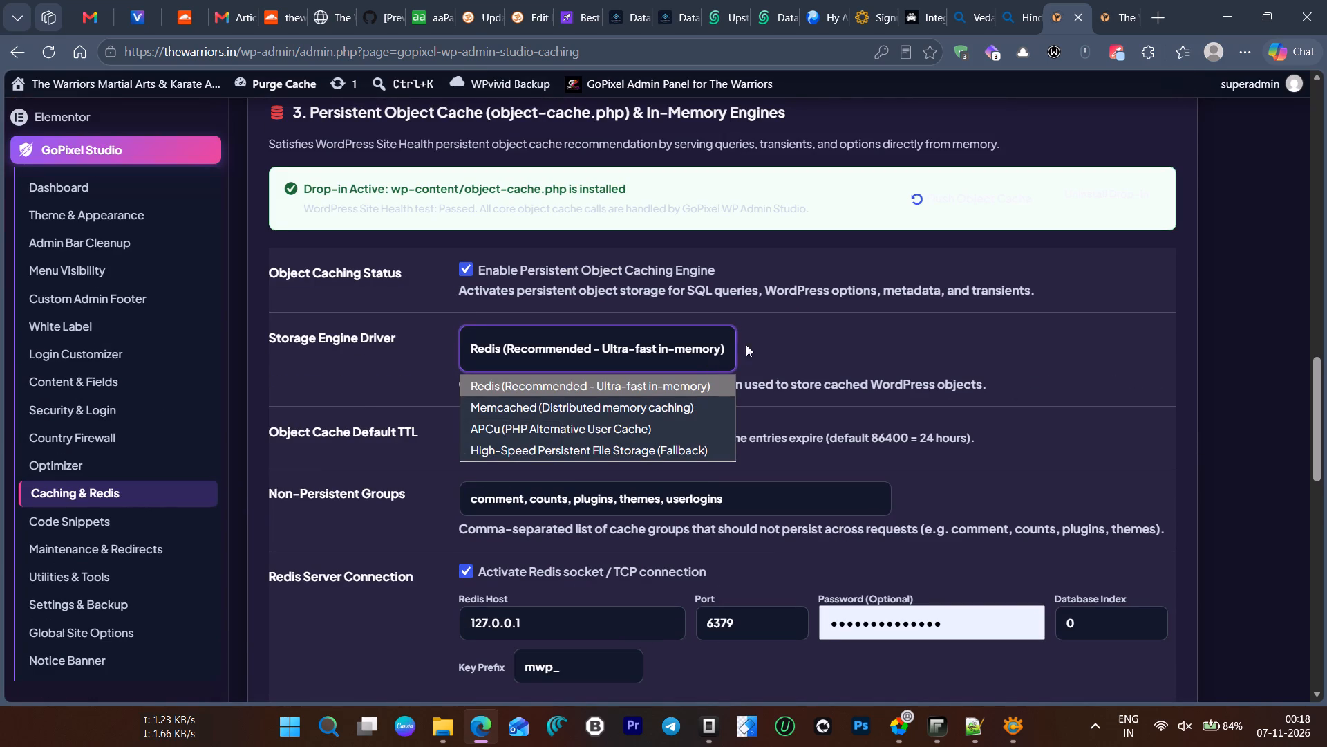
{"action": "left_click", "coordinate": [776, 338]}
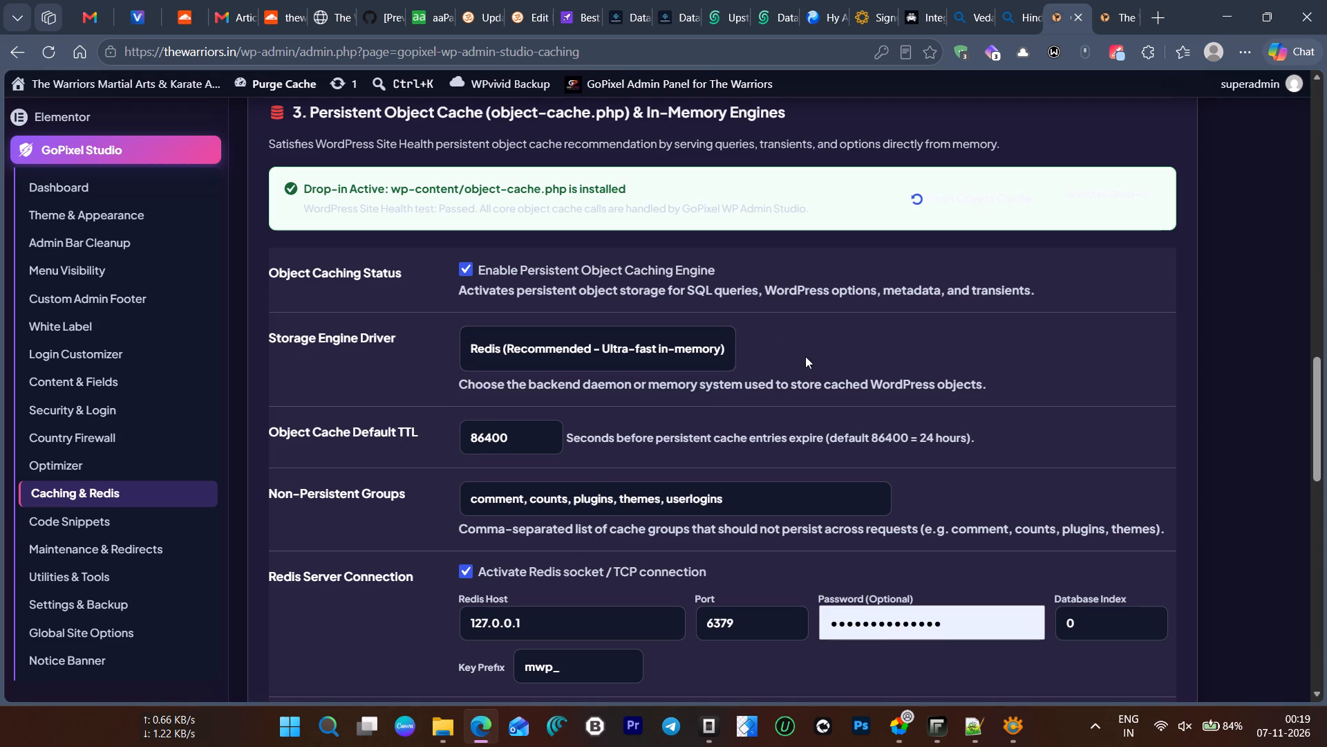
{"action": "scroll", "coordinate": [783, 375], "scroll_direction": "up", "scroll_amount": 18}
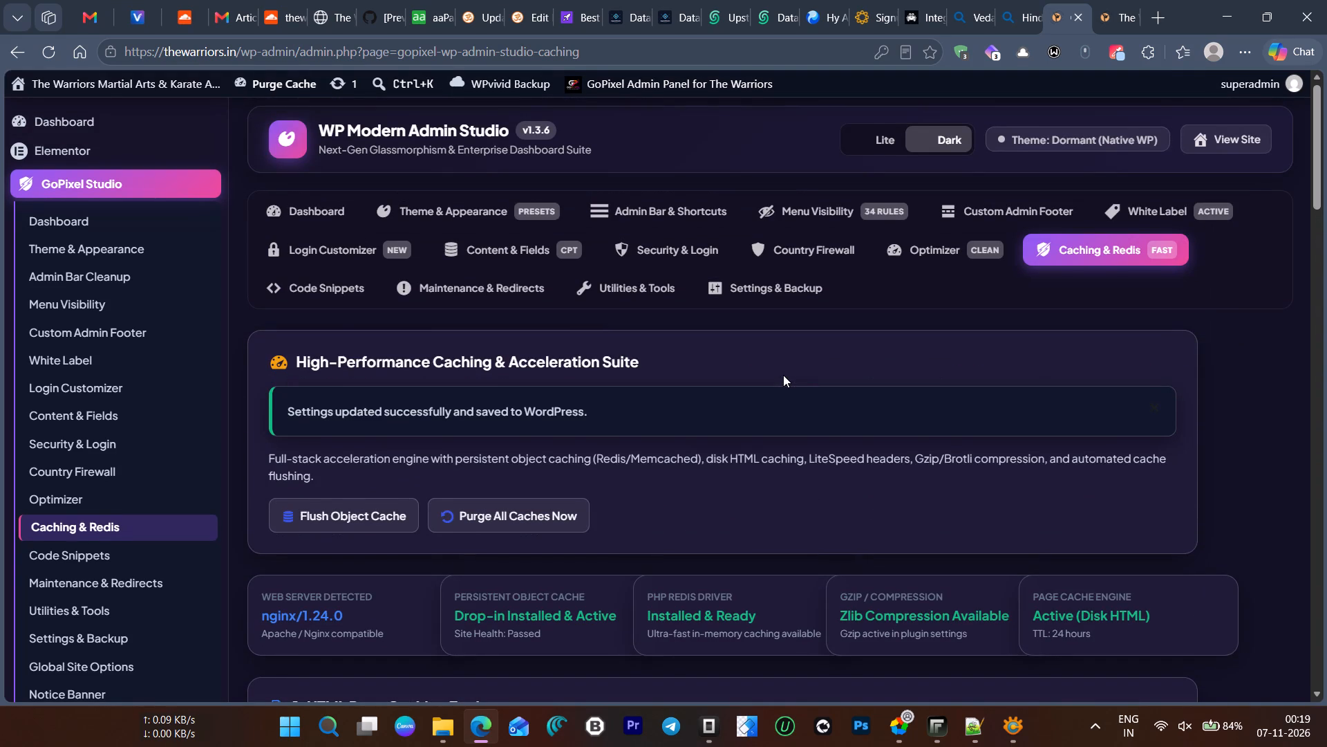
{"action": "scroll", "coordinate": [208, 435], "scroll_direction": "down", "scroll_amount": 2}
{"action": "scroll", "coordinate": [205, 443], "scroll_direction": "up", "scroll_amount": 1}
{"action": "scroll", "coordinate": [205, 446], "scroll_direction": "down", "scroll_amount": 2}
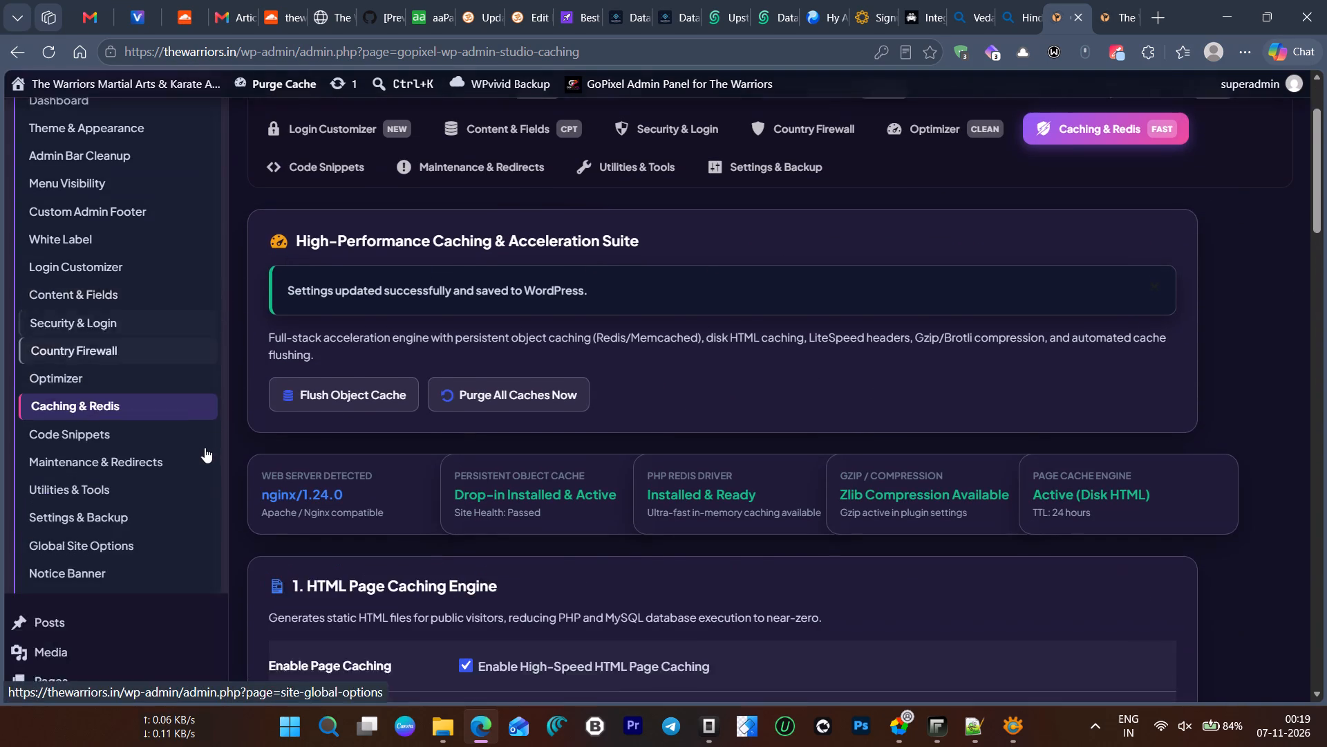
{"action": "scroll", "coordinate": [205, 448], "scroll_direction": "down", "scroll_amount": 5}
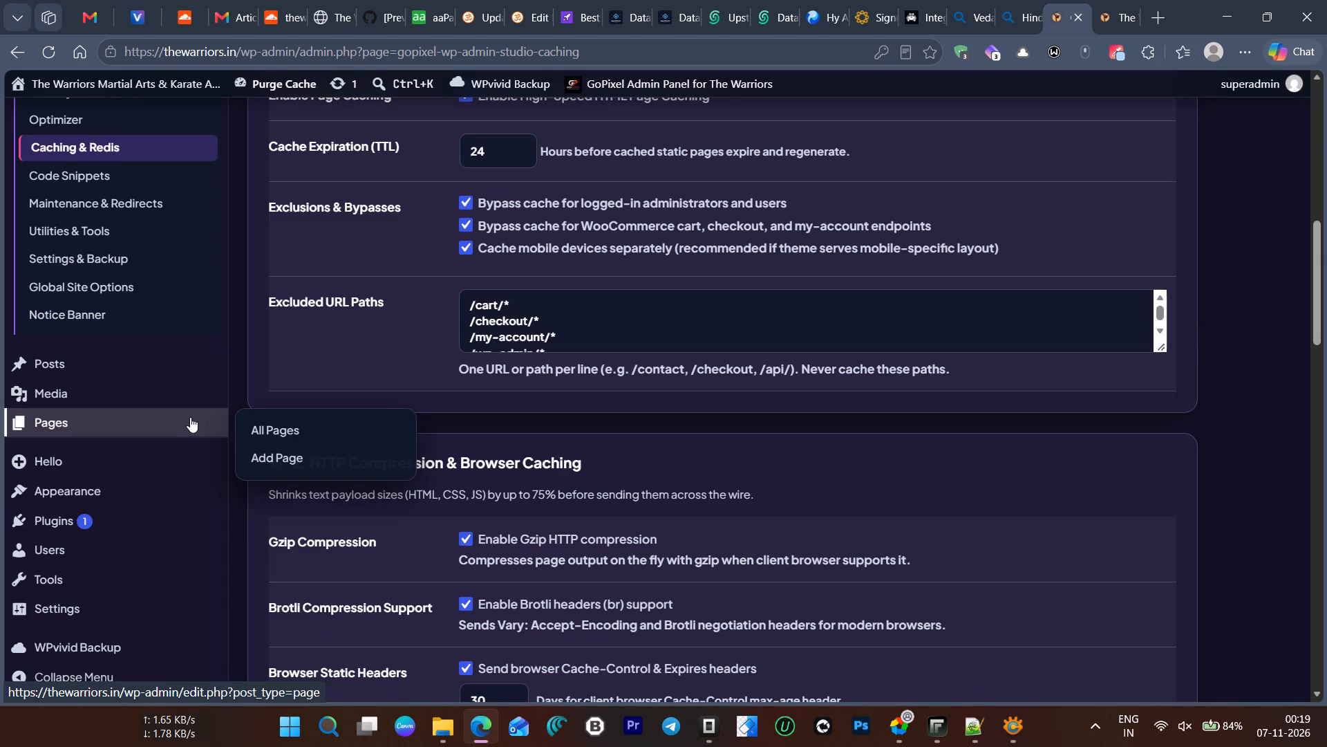
{"action": "scroll", "coordinate": [187, 425], "scroll_direction": "down", "scroll_amount": 4}
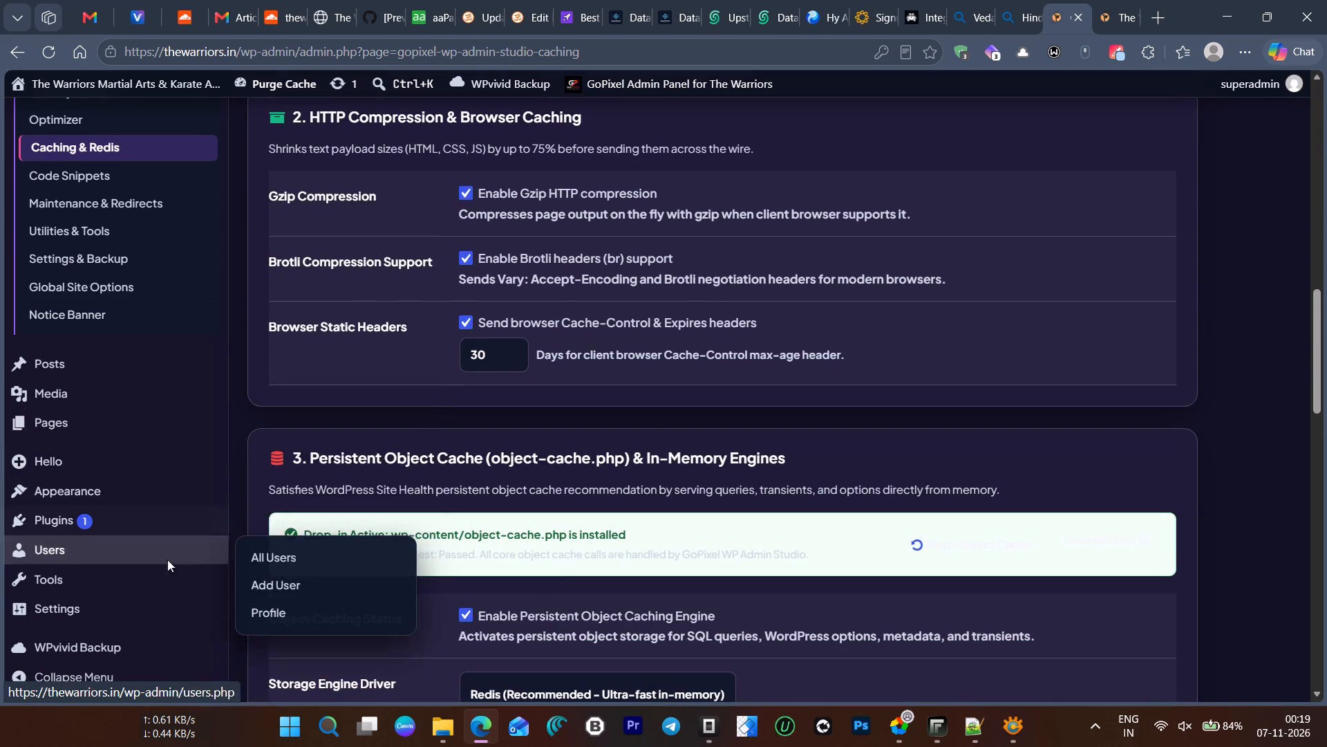
{"action": "left_click", "coordinate": [306, 530]}
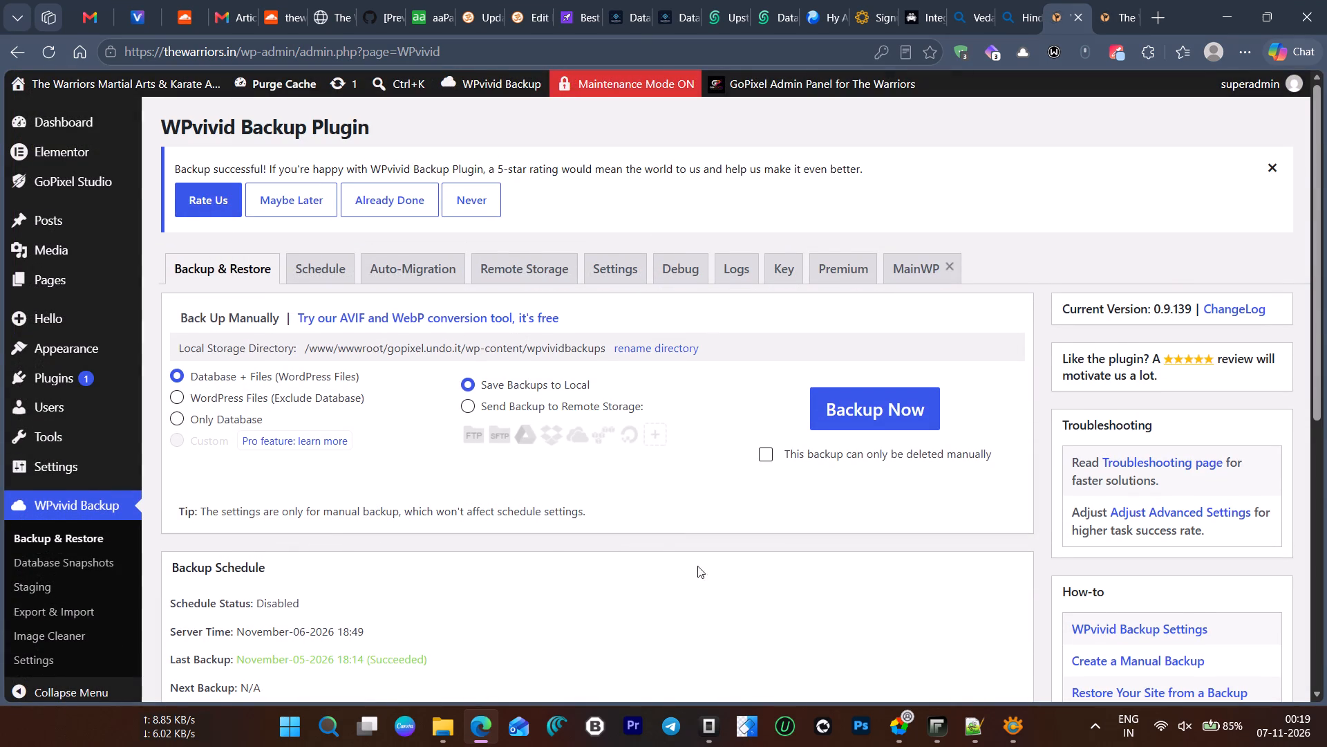
{"action": "scroll", "coordinate": [650, 524], "scroll_direction": "down", "scroll_amount": 5}
{"action": "scroll", "coordinate": [623, 510], "scroll_direction": "up", "scroll_amount": 5}
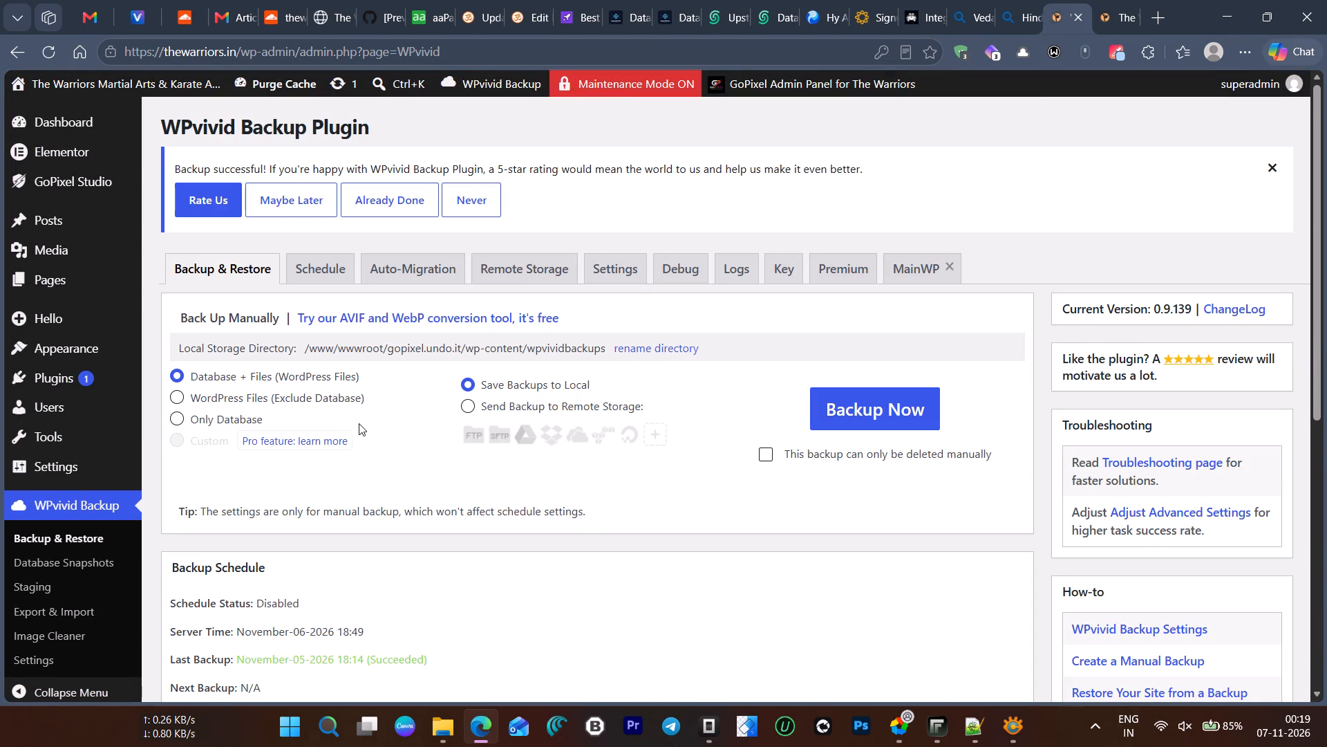